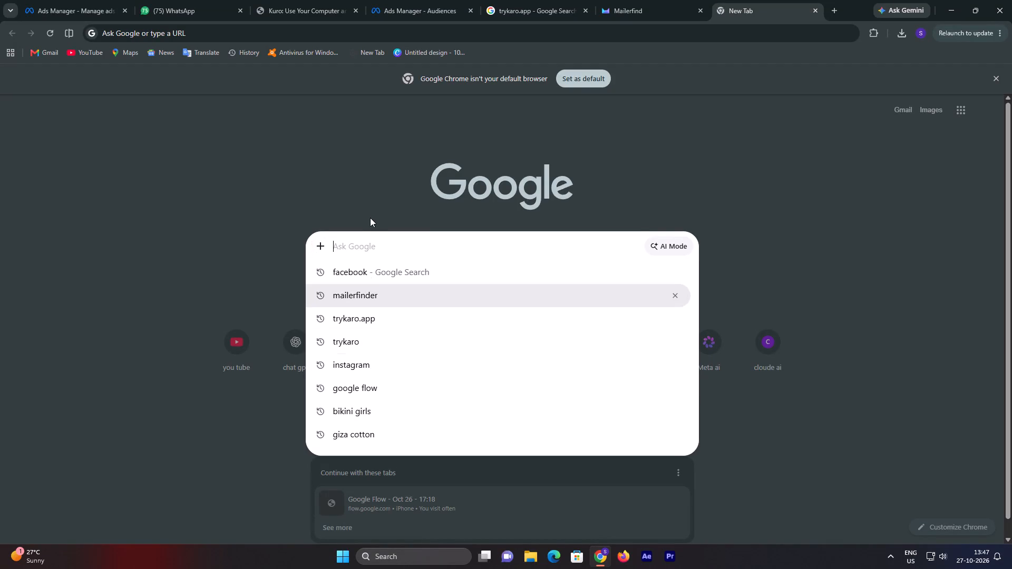
Search Google for "drive".
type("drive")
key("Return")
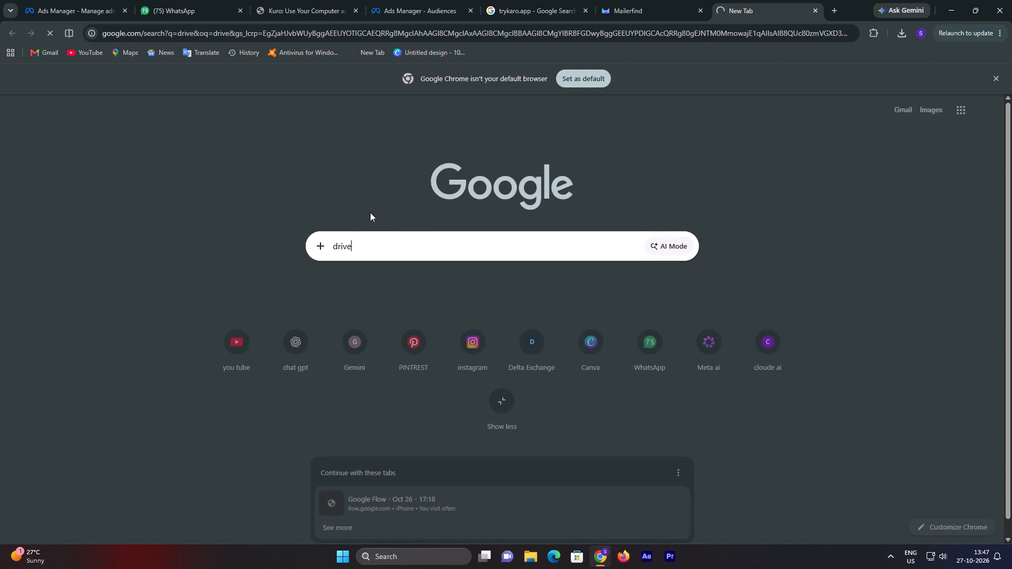
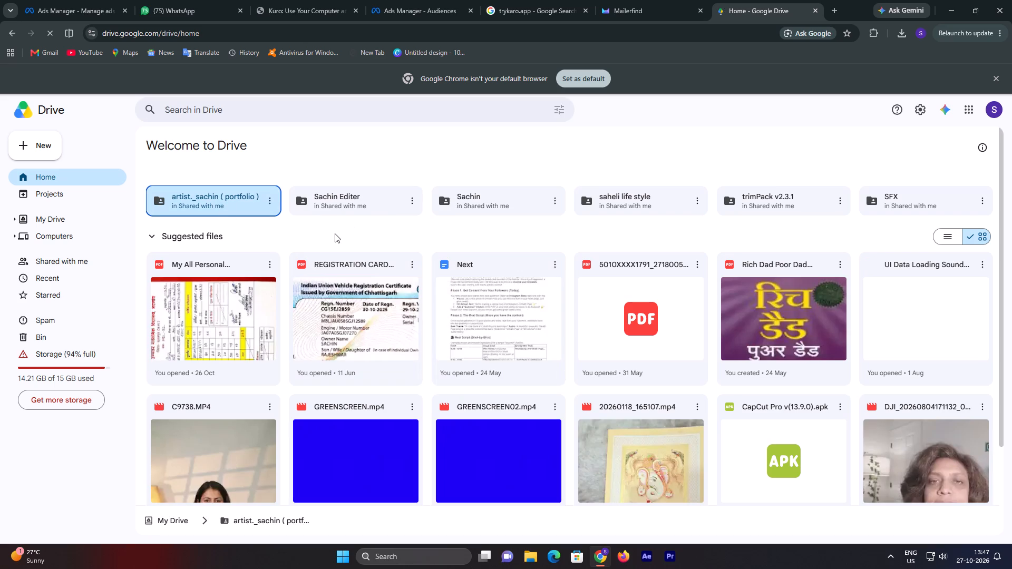
Upload the Book1 workbook from the CLIENTS MANAGEMENT folder into the portfolio folder in My Drive.
scroll(329, 327, "down", 4)
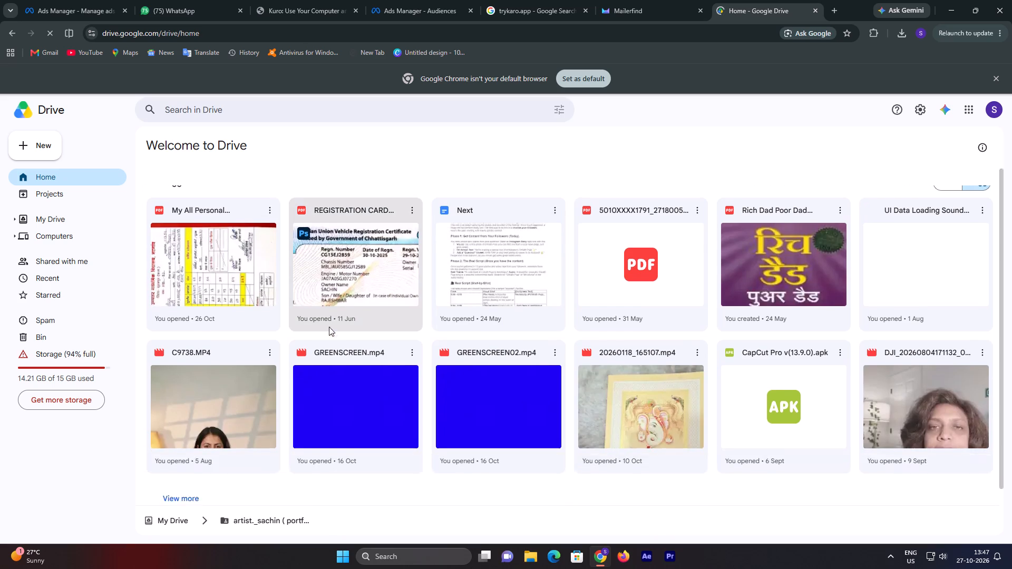
scroll(329, 327, "up", 8)
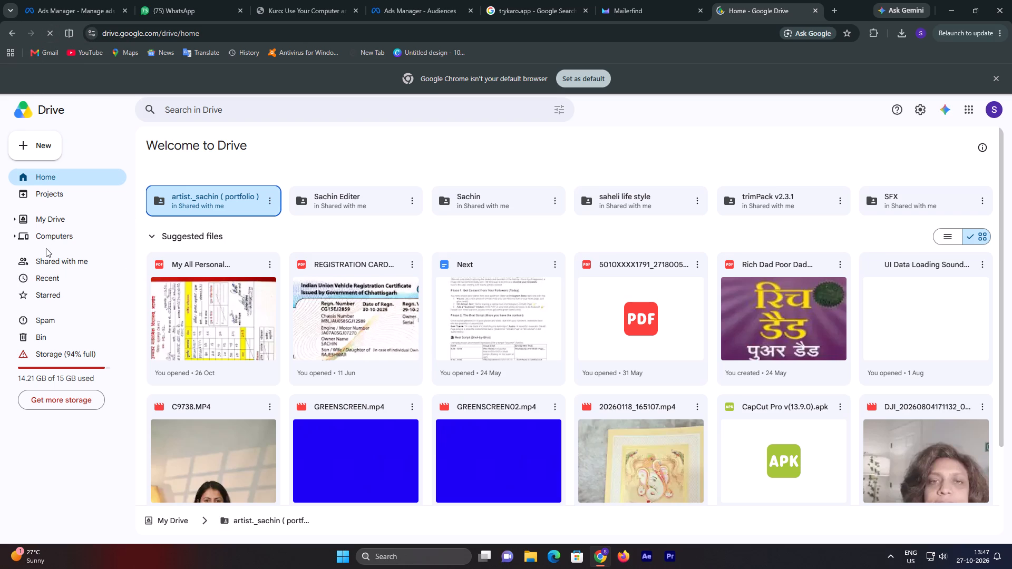
left_click(59, 222)
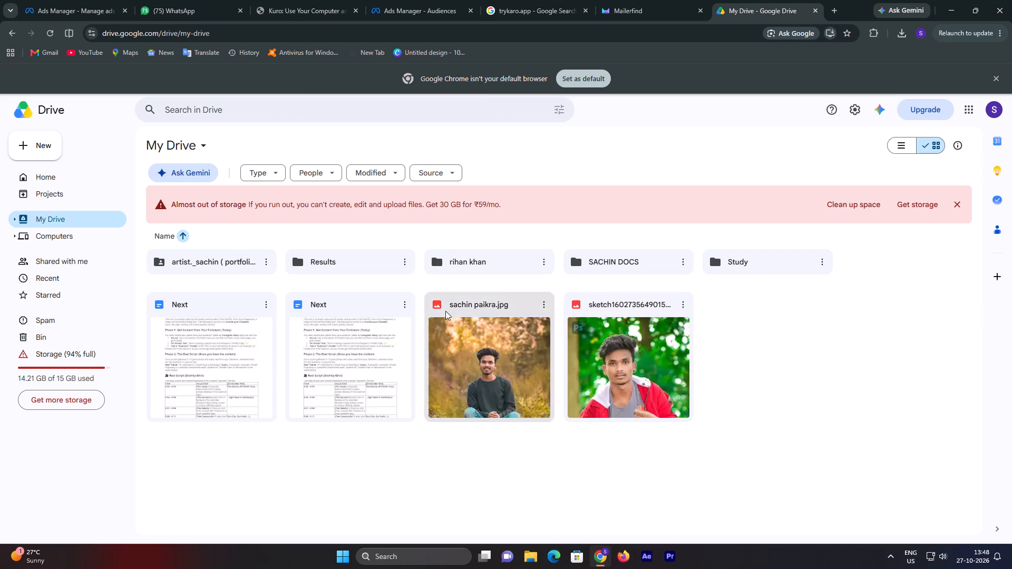
left_click(238, 266)
double_click(233, 261)
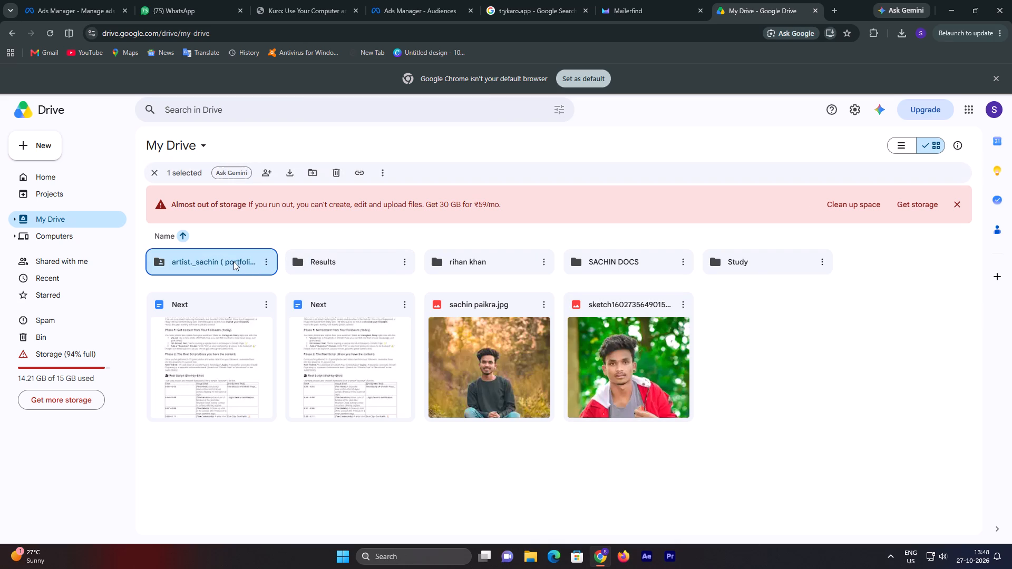
right_click(513, 399)
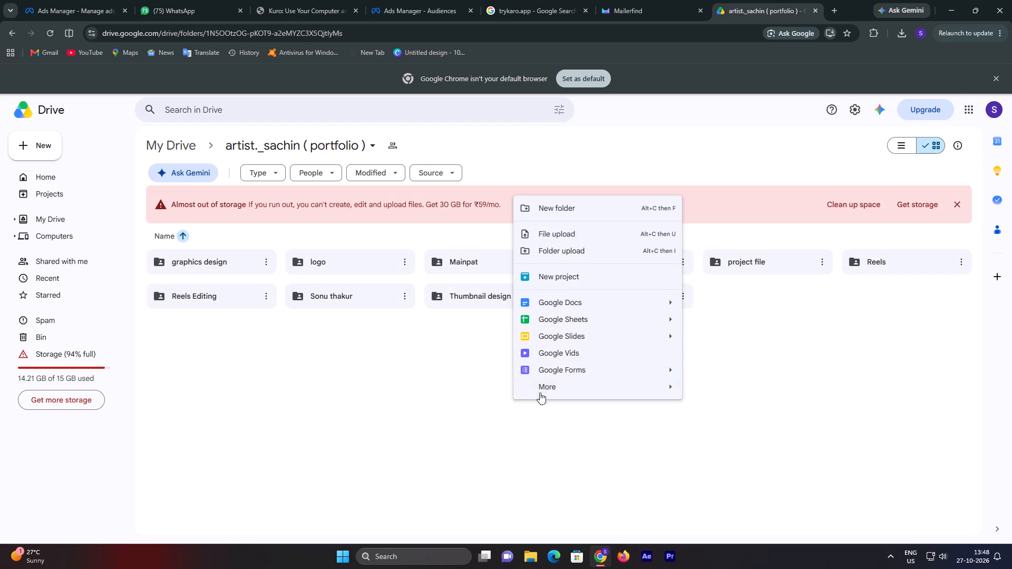
double_click(562, 233)
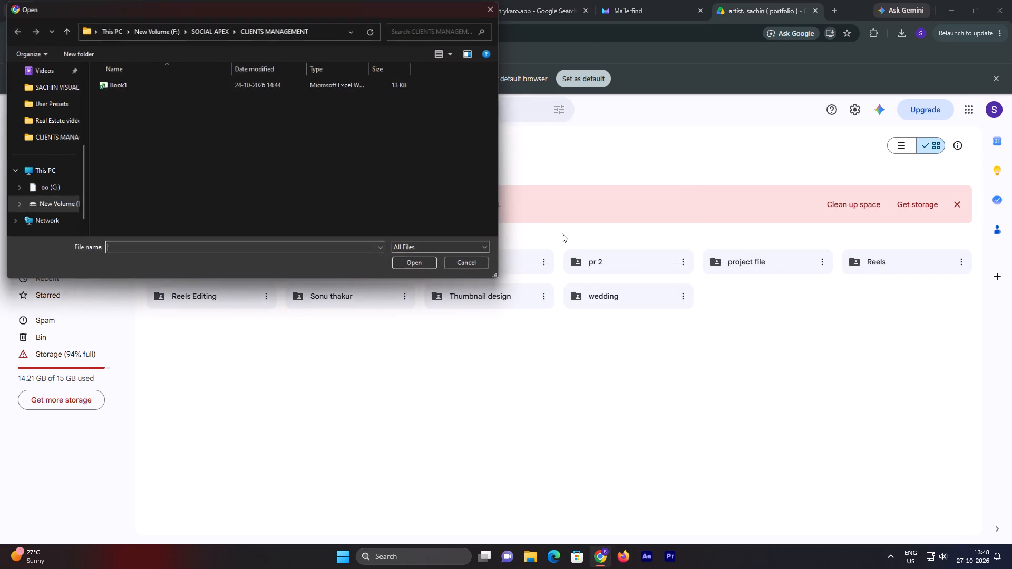
left_click(144, 87)
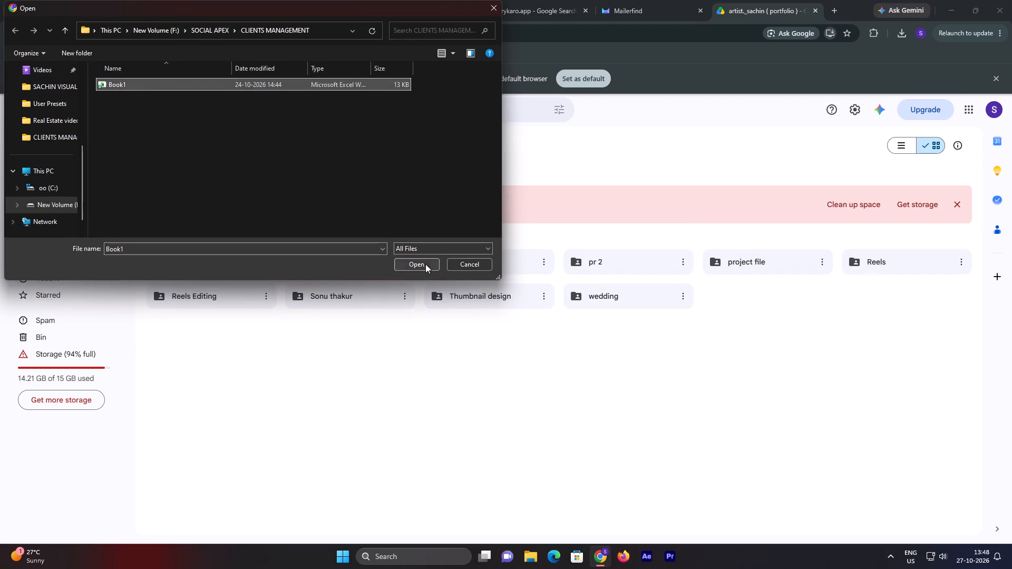
left_click(425, 264)
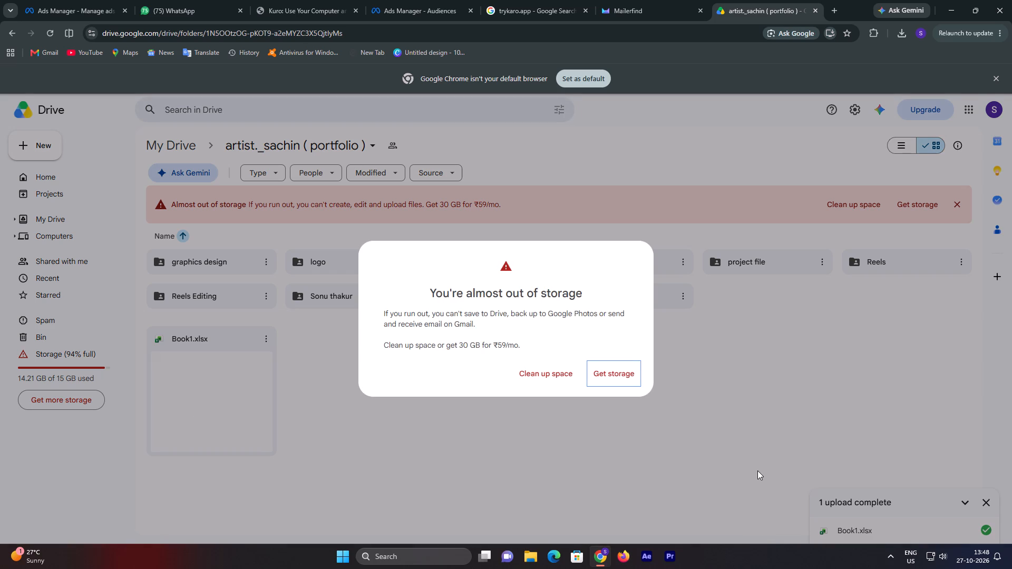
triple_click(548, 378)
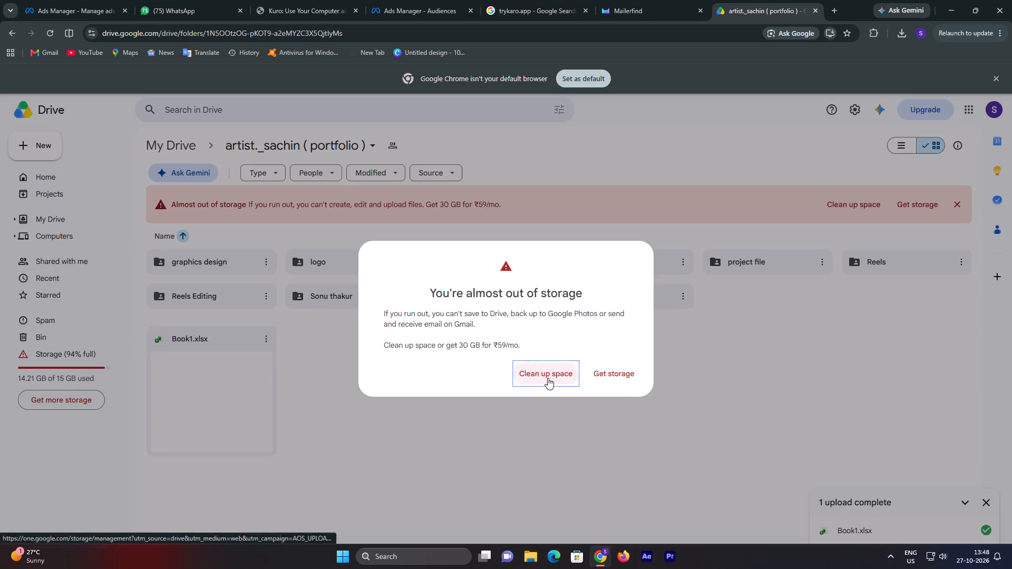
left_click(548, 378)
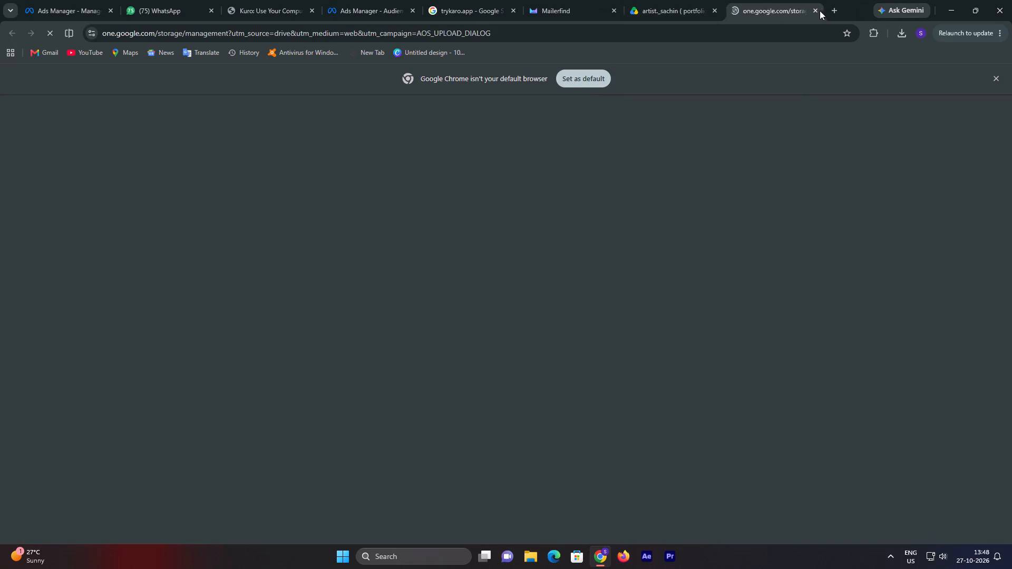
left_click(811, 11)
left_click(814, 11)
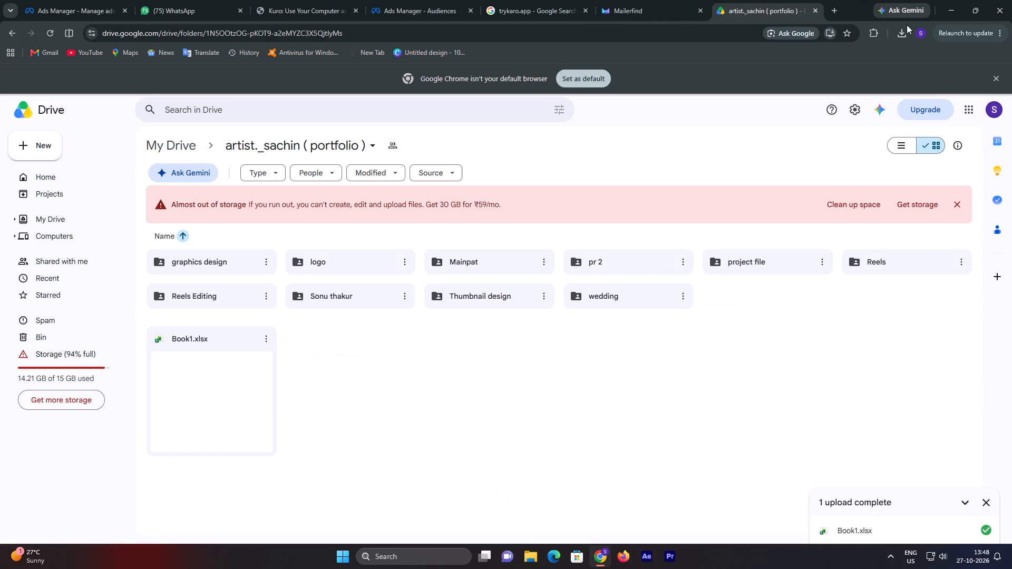
Switch to the other existing Chrome profile.
left_click(917, 32)
left_click(810, 251)
left_click(811, 246)
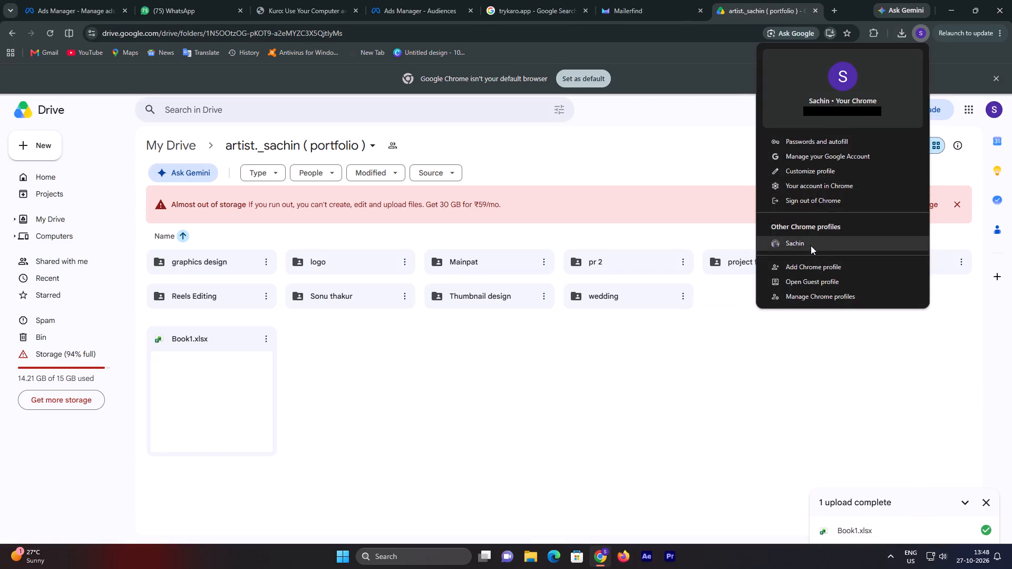
Search Google for drive and open Google Drive from the results.
left_click(465, 250)
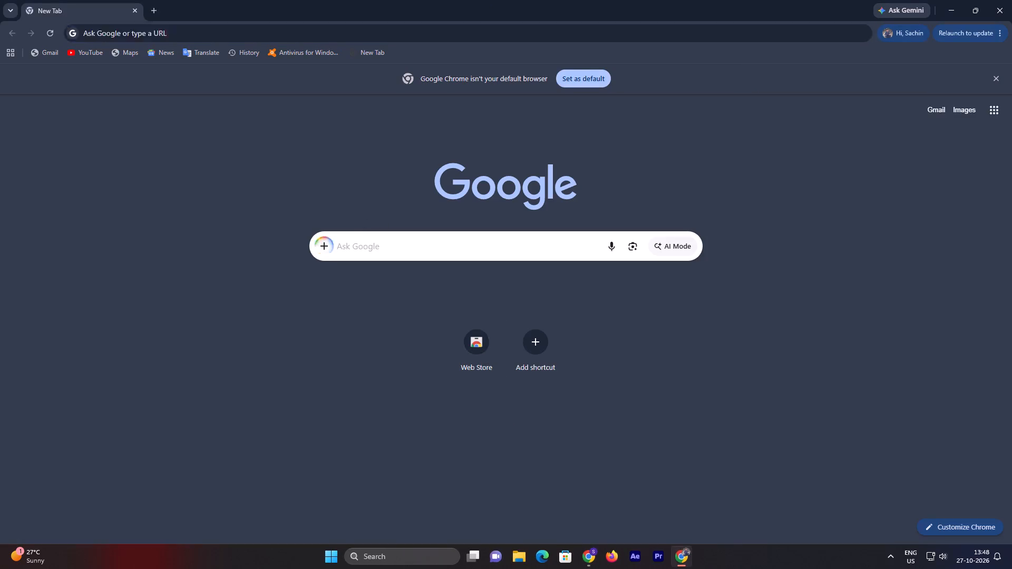
left_click(441, 248)
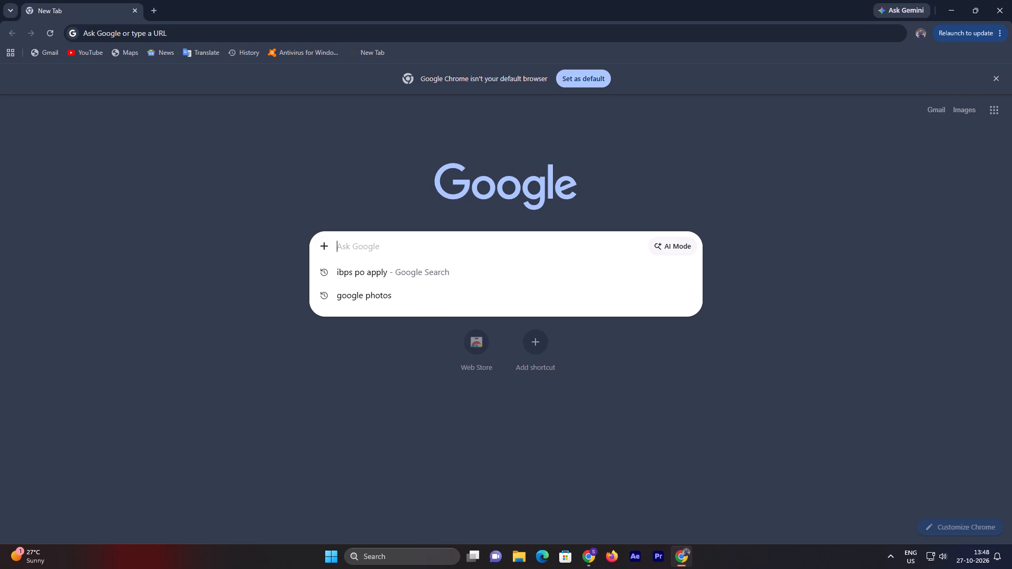
type("dr")
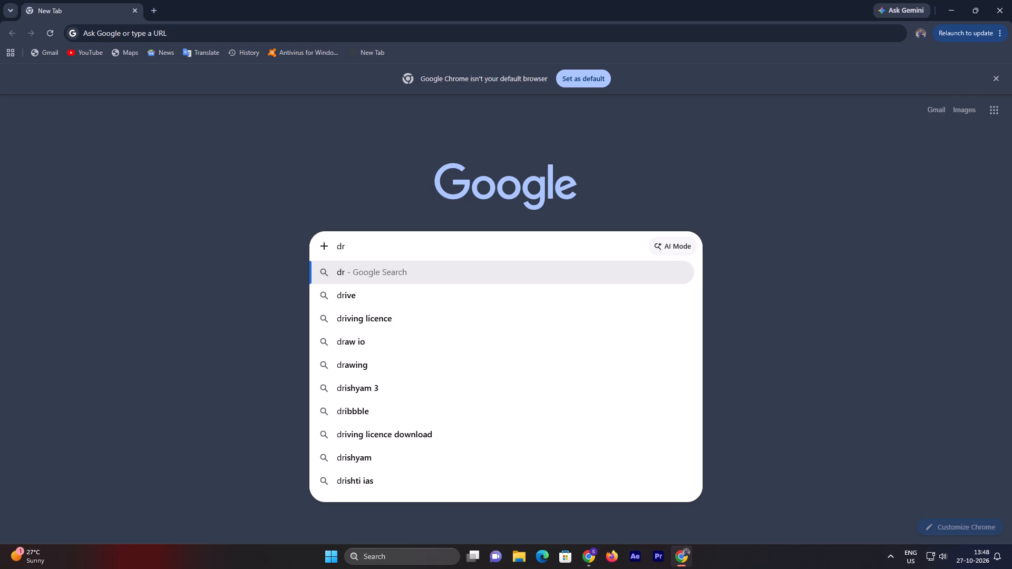
key("Down")
key("Return")
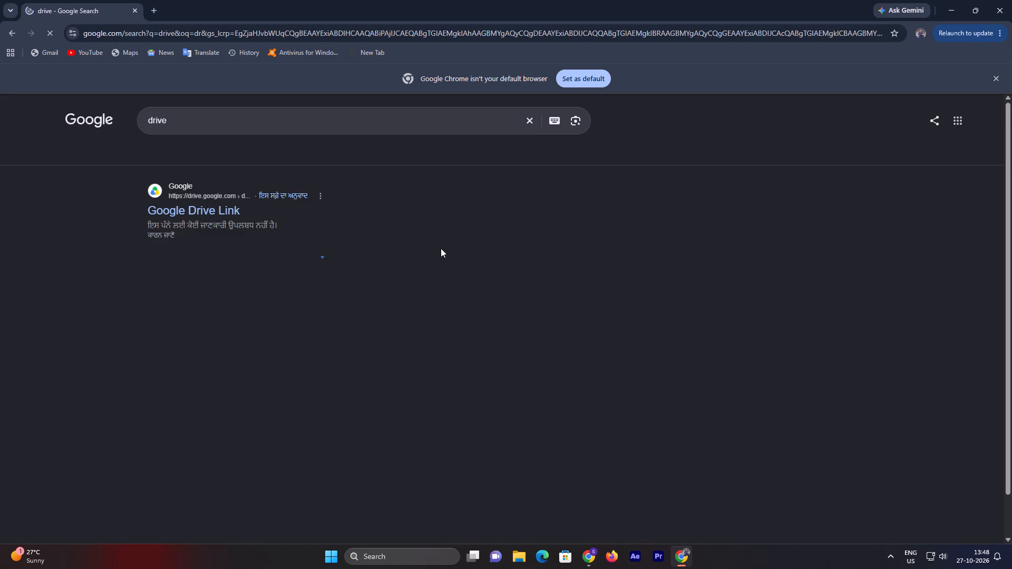
left_click(239, 286)
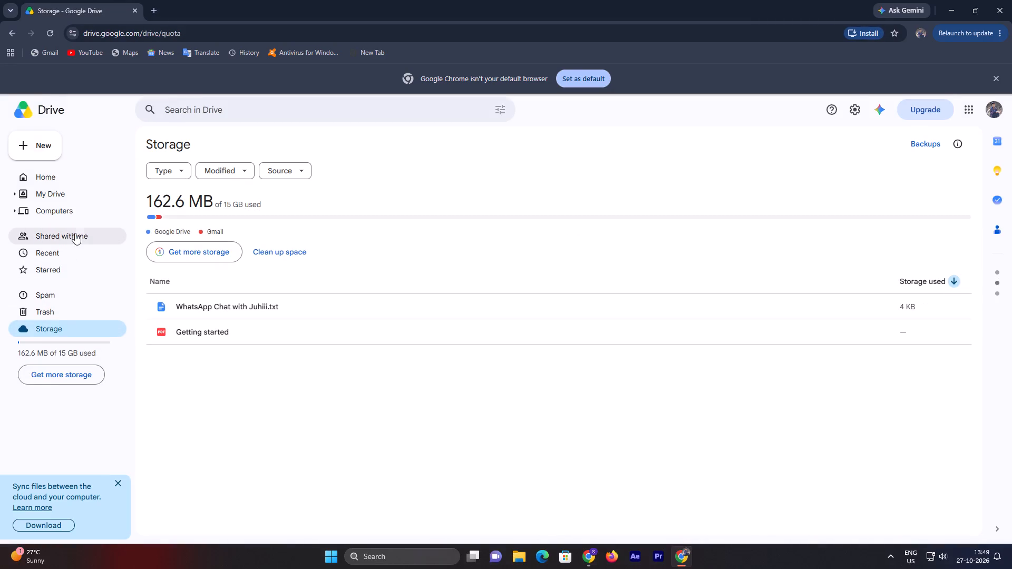
Create a new folder named social apex in My Drive.
left_click(62, 178)
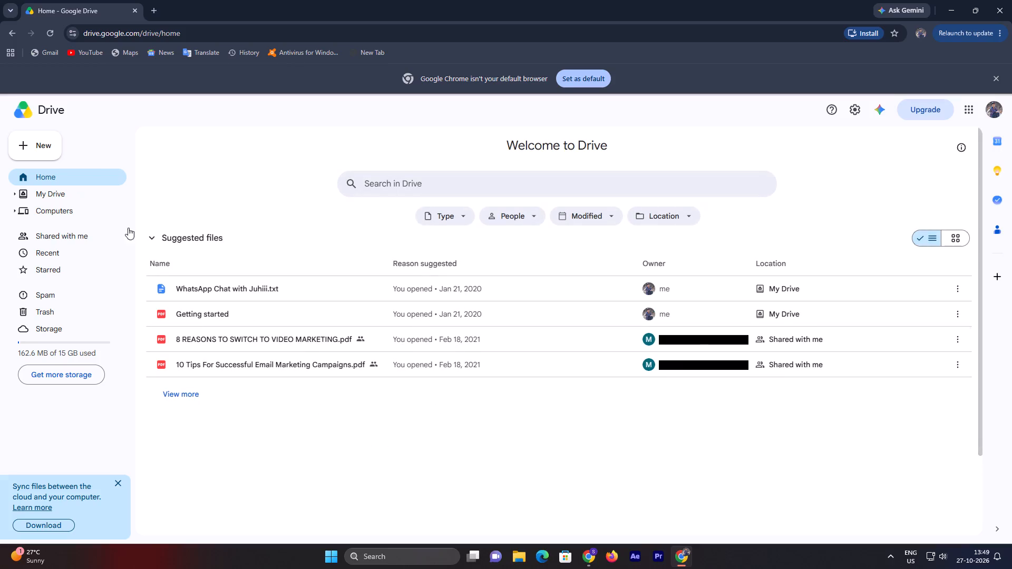
left_click(44, 197)
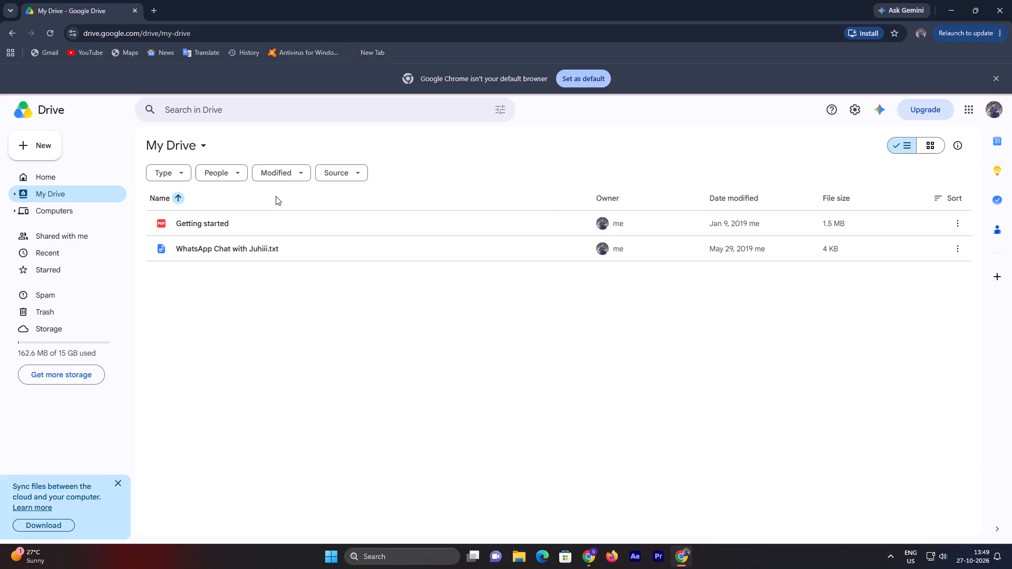
right_click(284, 322)
left_click(343, 337)
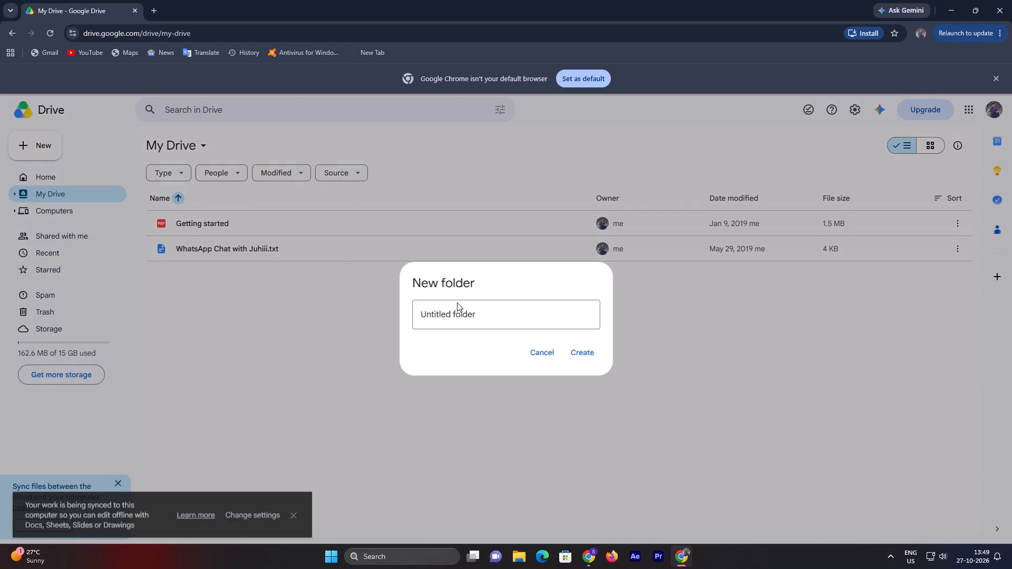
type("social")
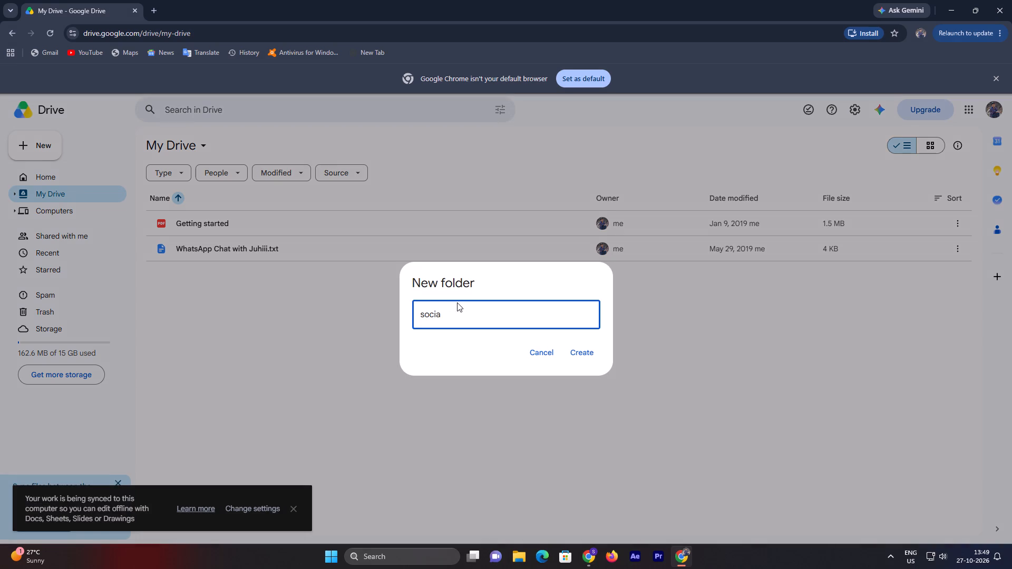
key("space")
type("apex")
left_click(595, 356)
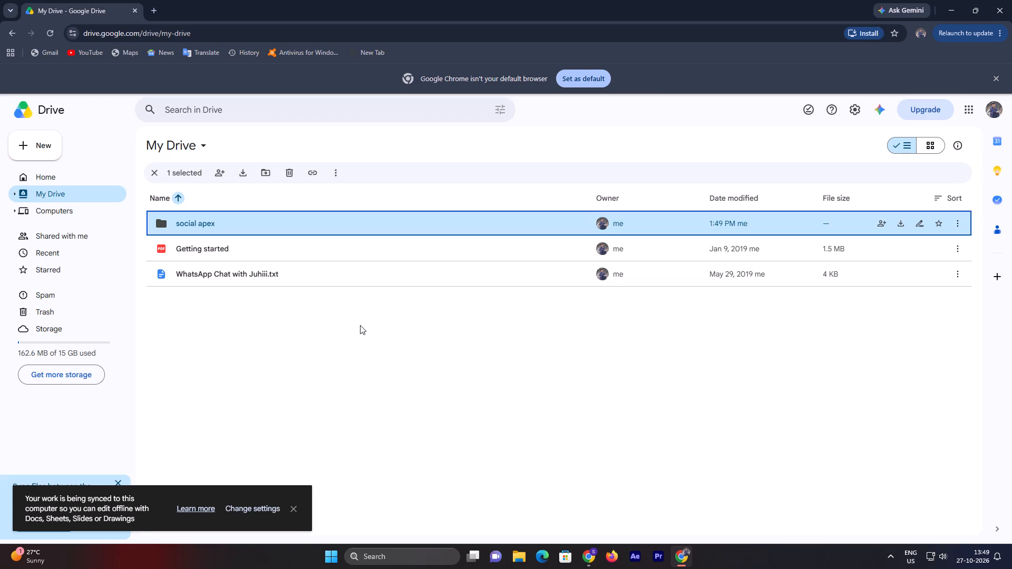
Open the social apex folder and start a file upload into it.
double_click(318, 225)
right_click(335, 280)
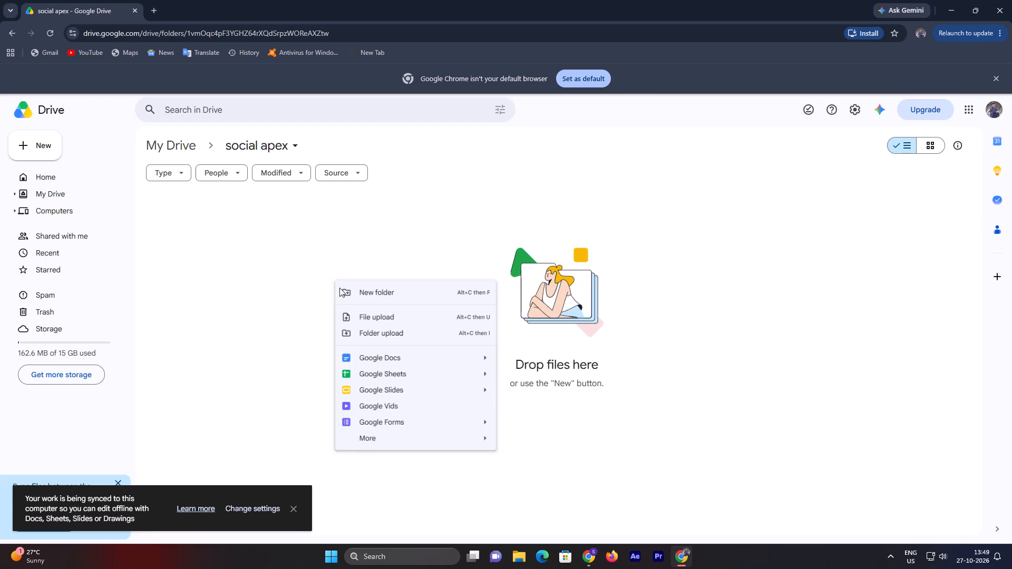
left_click(383, 319)
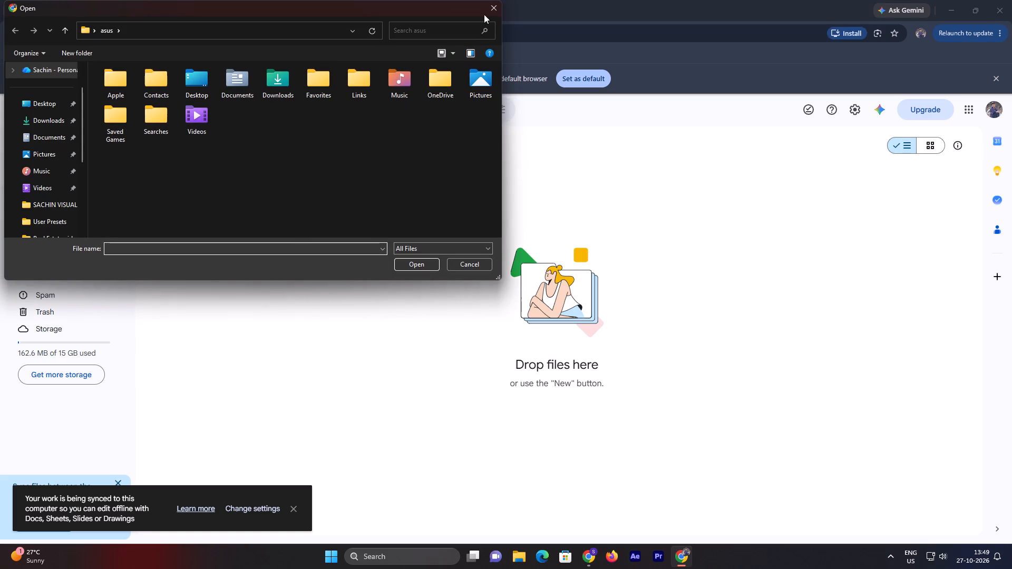
Upload the Book1 workbook from SOCIAL APEX > CLIENTS MANAGEMENT on New Volume (F:) into the social apex Drive folder.
left_click(499, 4)
right_click(317, 255)
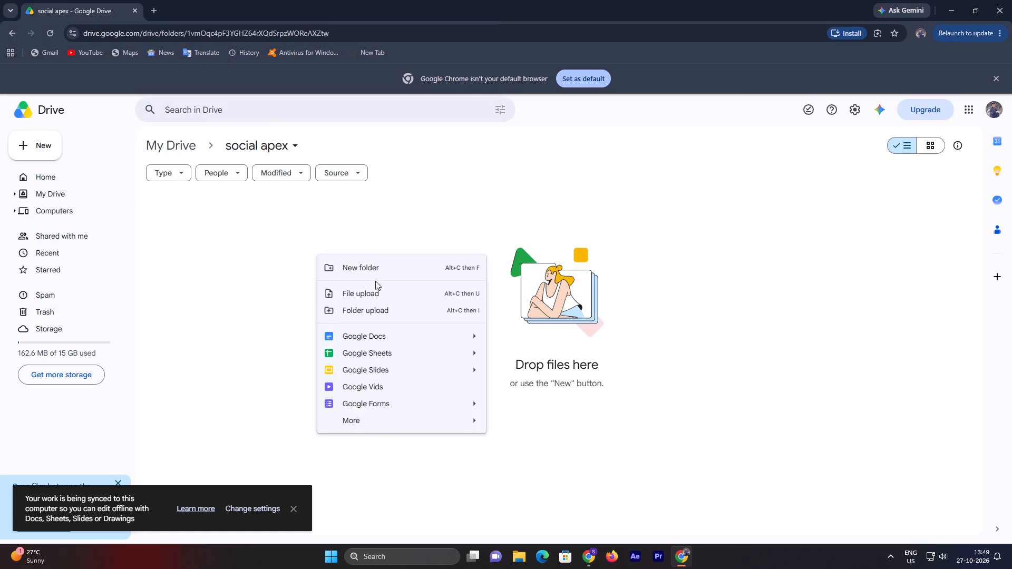
left_click(371, 291)
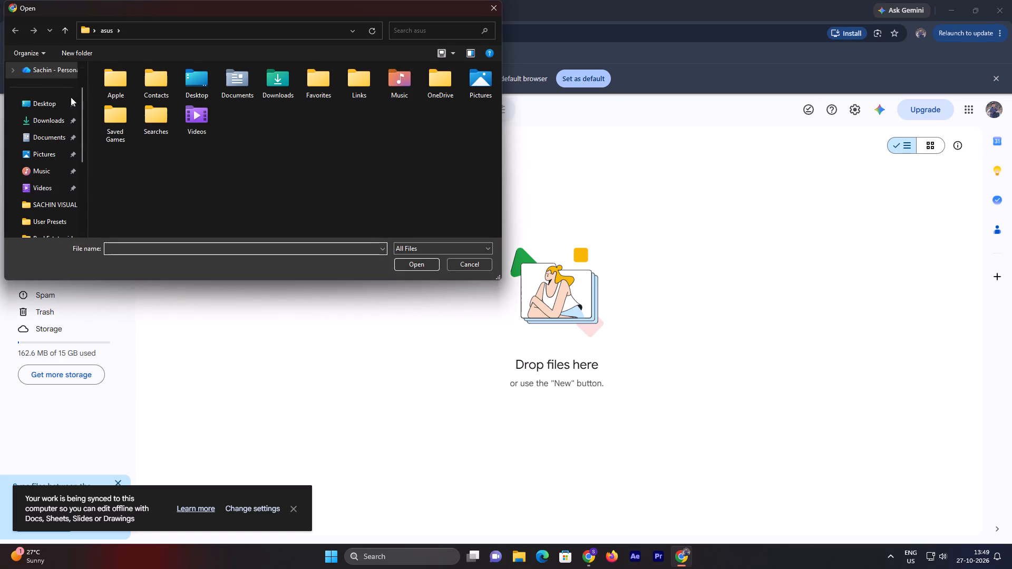
scroll(78, 199, "down", 3)
left_click(59, 188)
scroll(248, 200, "down", 4)
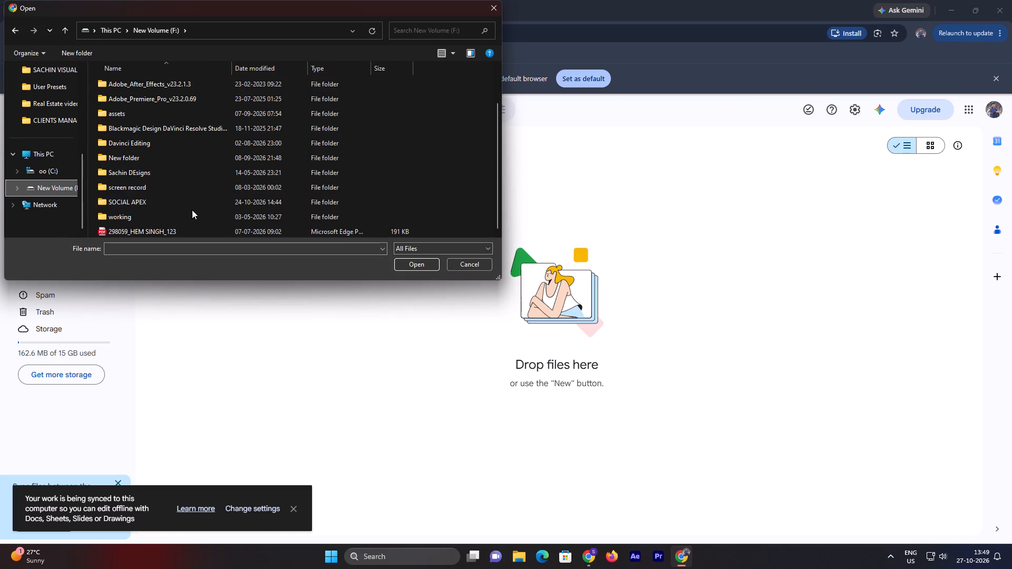
double_click(190, 200)
left_click(128, 74)
triple_click(123, 82)
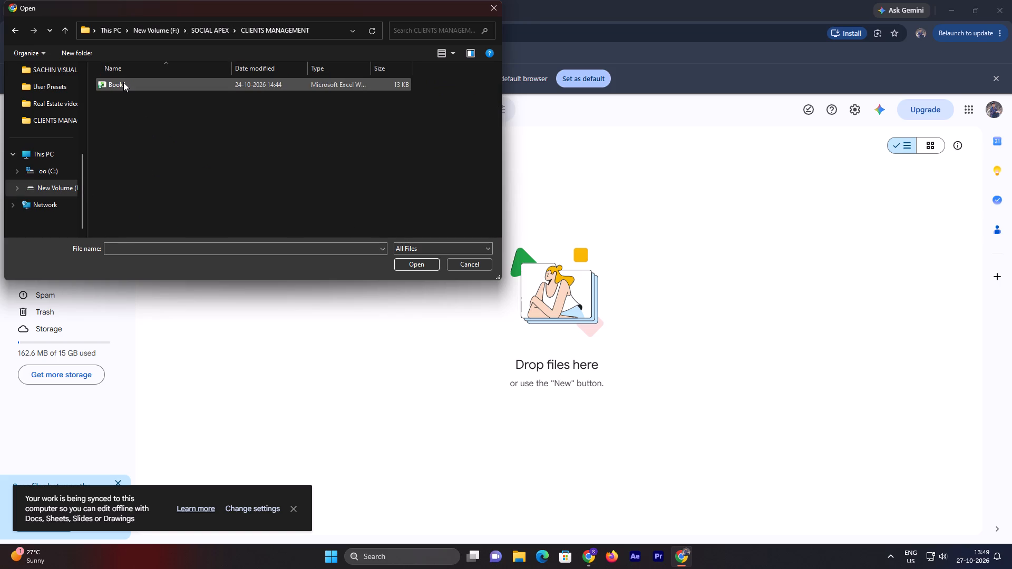
left_click(422, 264)
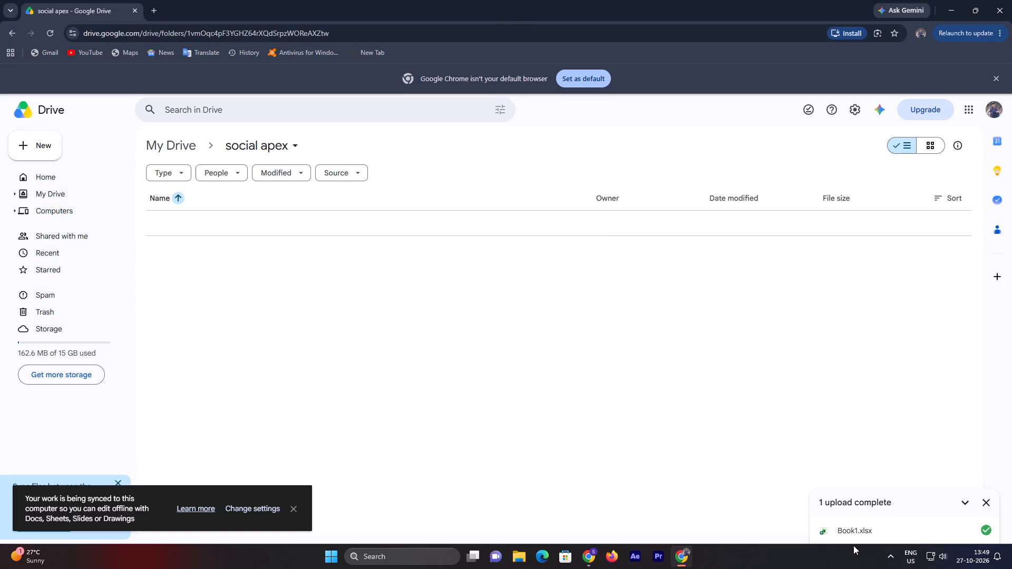
left_click(531, 509)
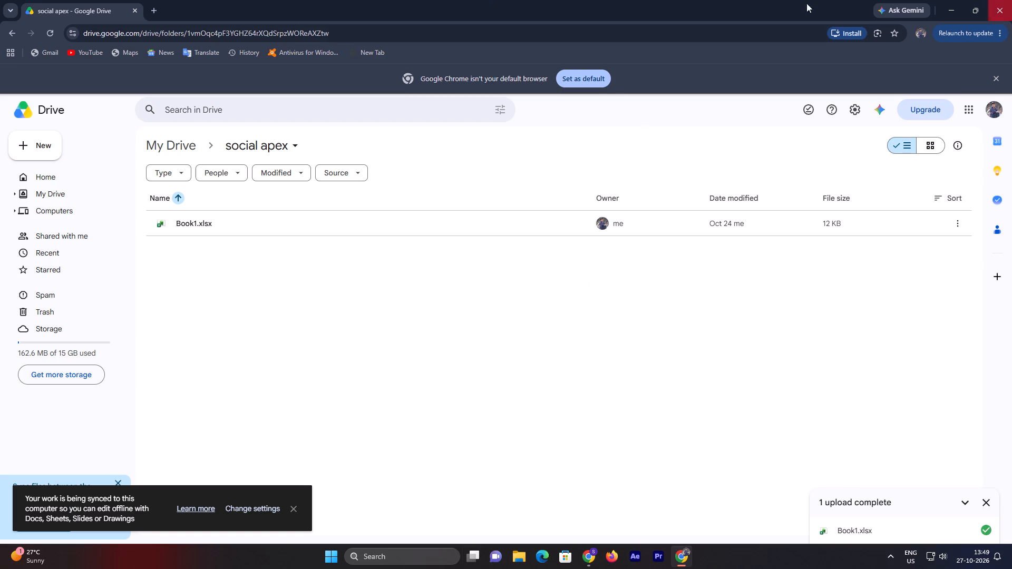
Switch back to the first profile's Chrome window and bring up the Karwa Chauth ad set in Ads Manager.
left_click(597, 554)
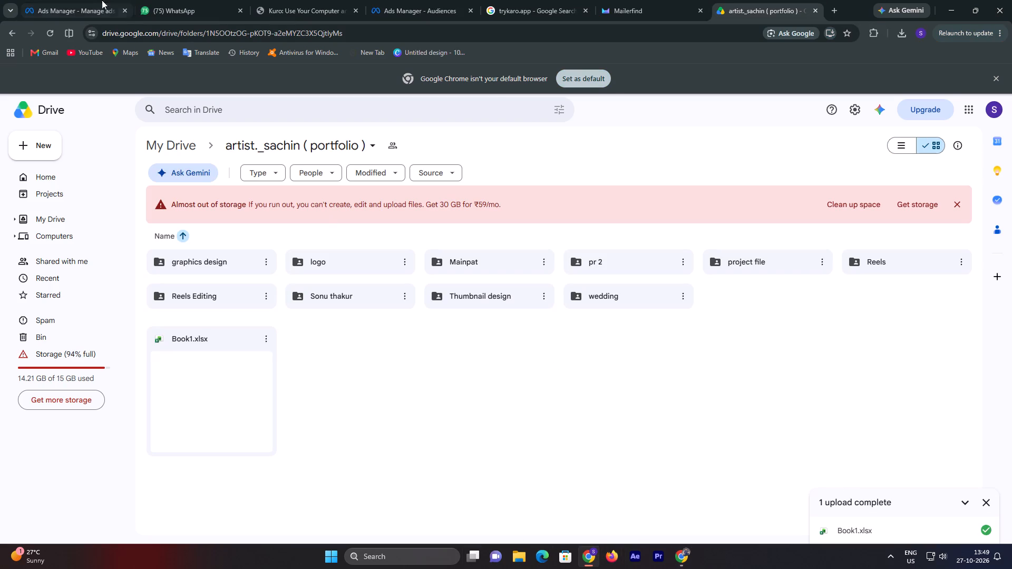
left_click(102, 0)
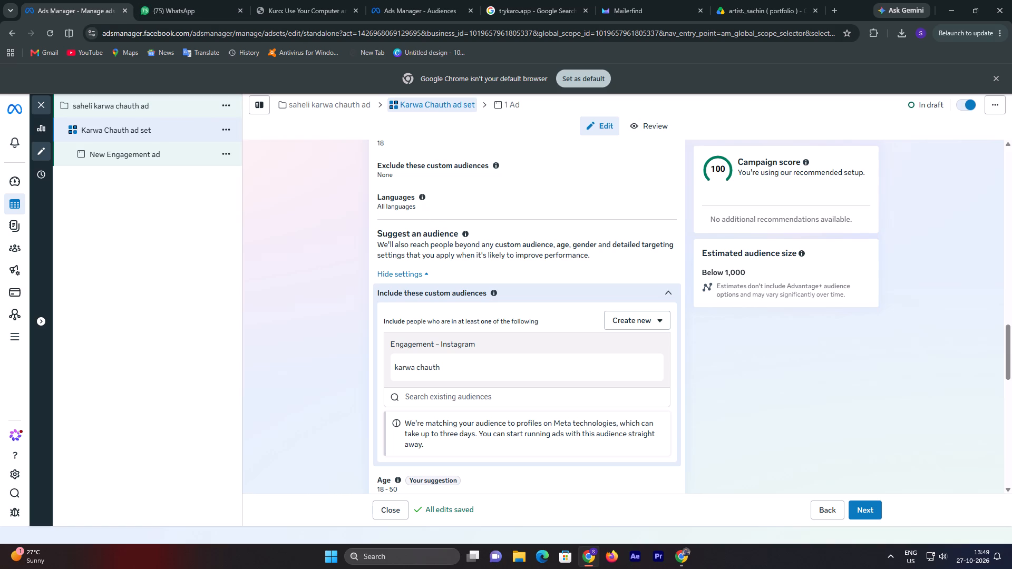
Review the Karwa Chauth ad set's settings, from conversion and budget through audience, placements and brand safety.
scroll(483, 312, "up", 8)
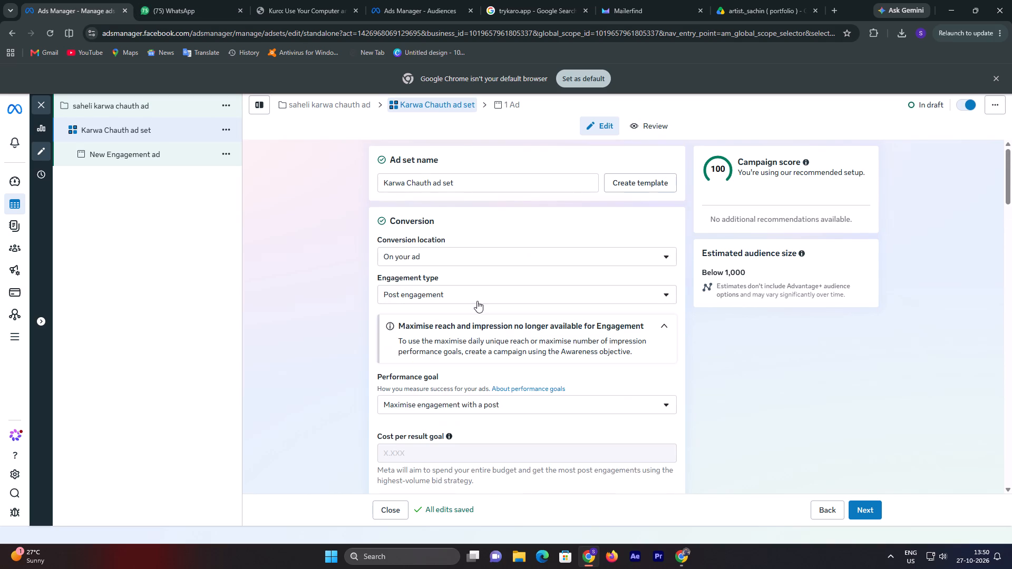
scroll(469, 339, "up", 4)
scroll(469, 339, "down", 2)
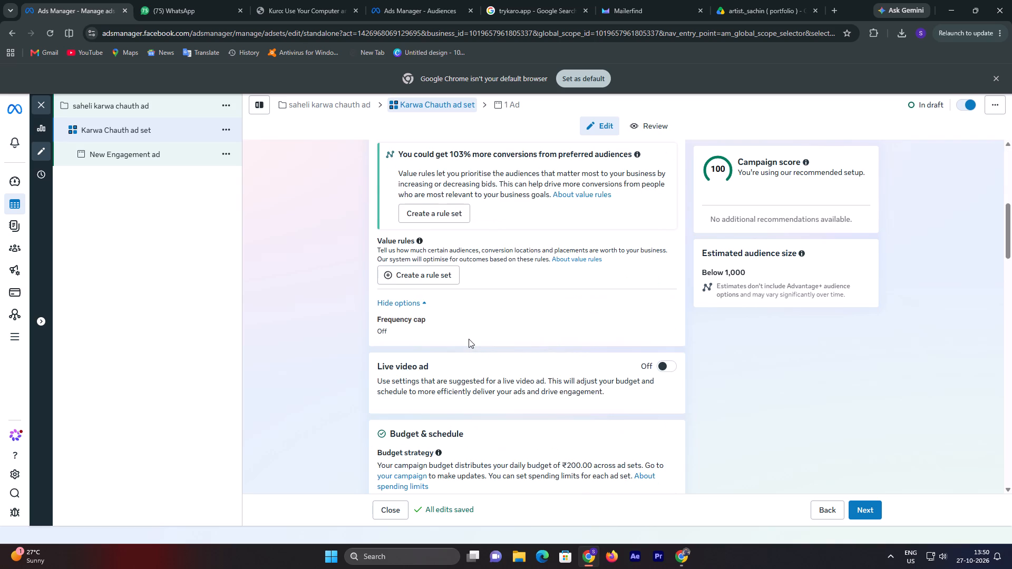
scroll(469, 339, "down", 8)
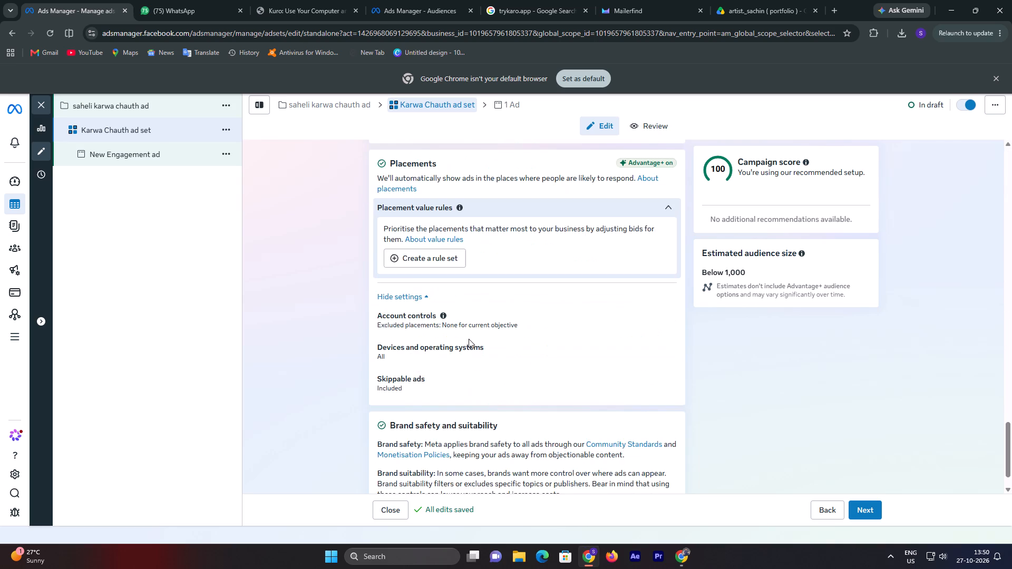
scroll(469, 339, "up", 2)
scroll(469, 339, "down", 1)
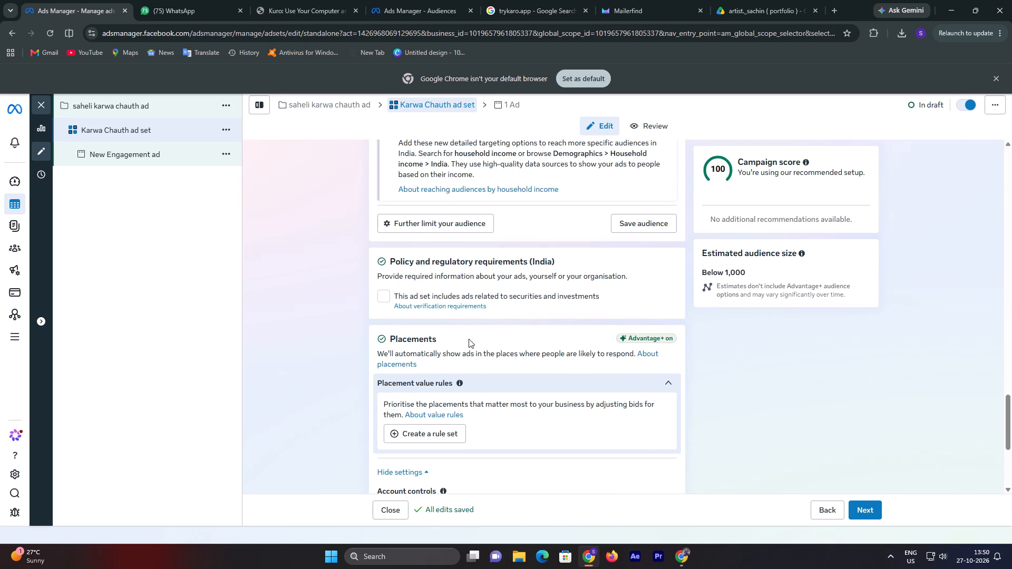
scroll(469, 339, "down", 5)
scroll(469, 339, "up", 3)
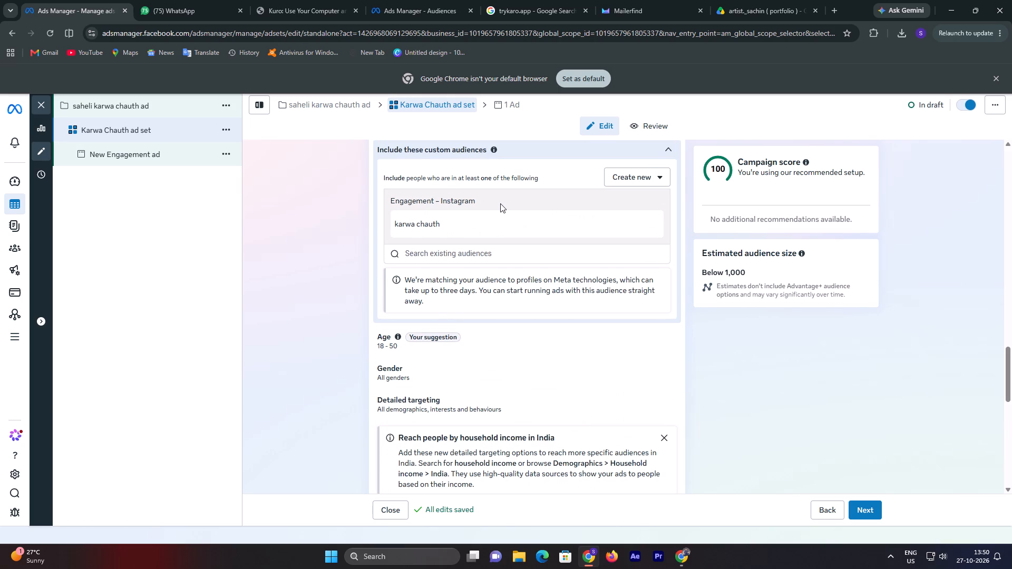
Collapse the included custom audiences and add the interest bangles to the ad set's detailed targeting.
left_click(661, 151)
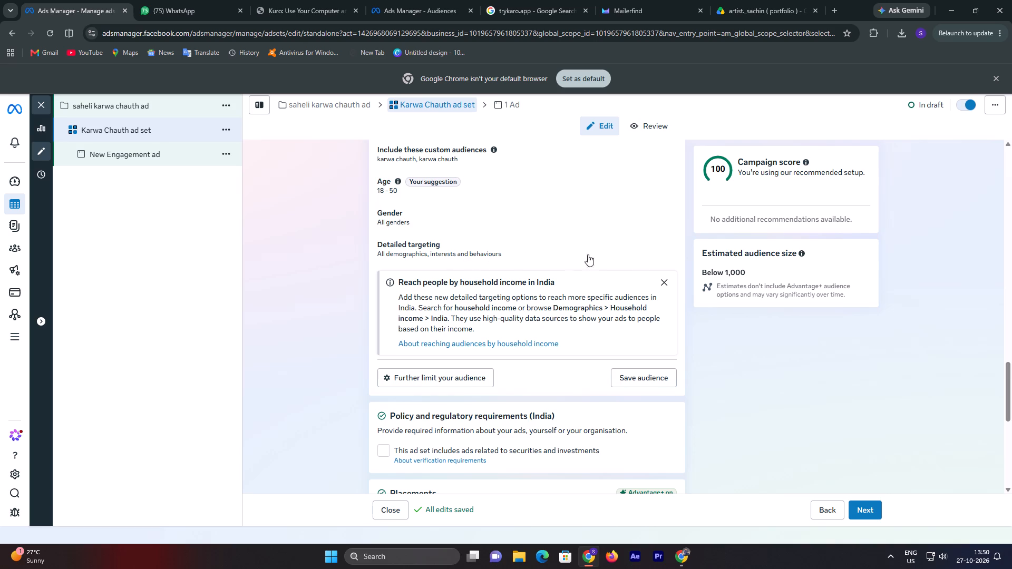
left_click(670, 247)
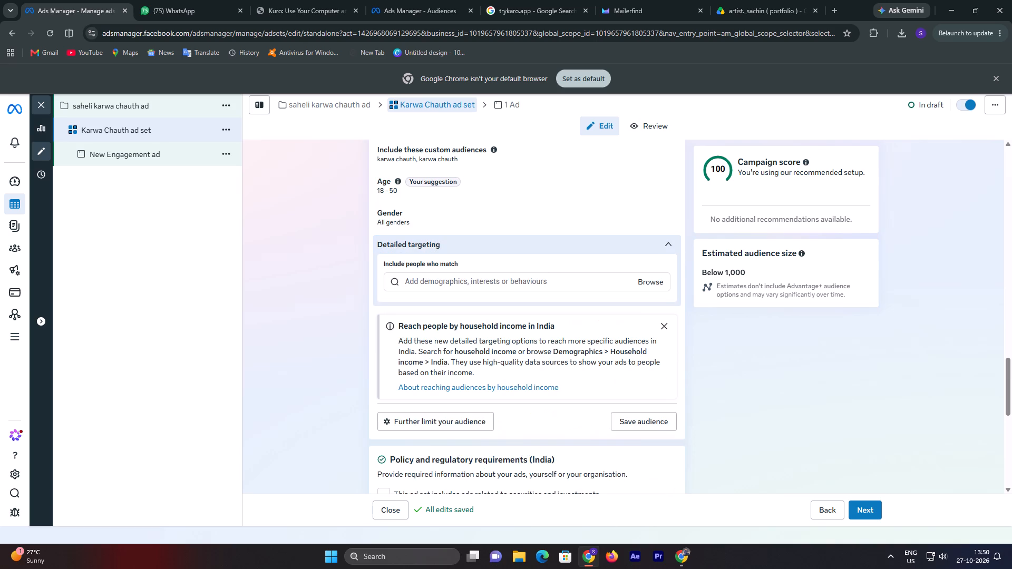
left_click(514, 281)
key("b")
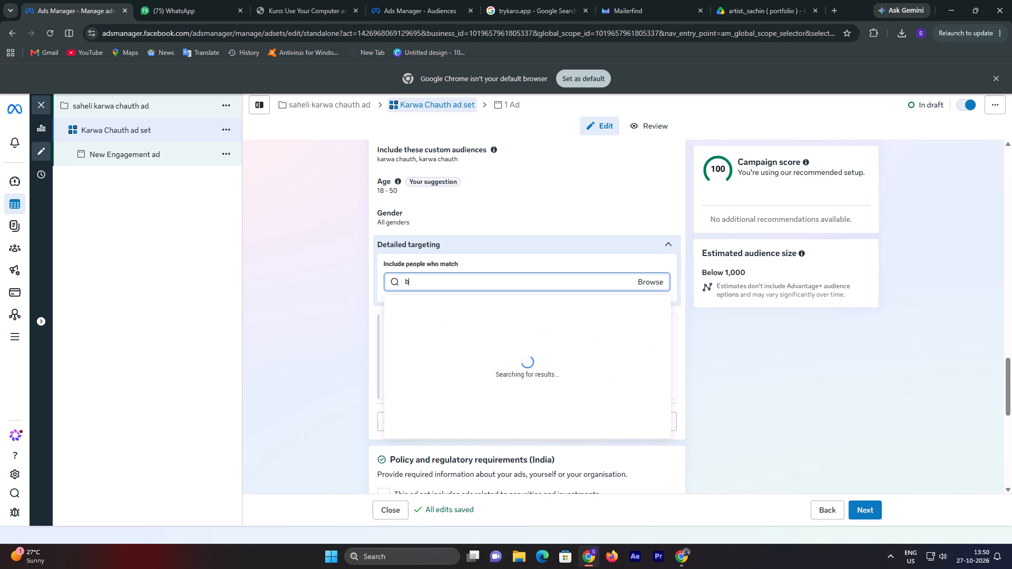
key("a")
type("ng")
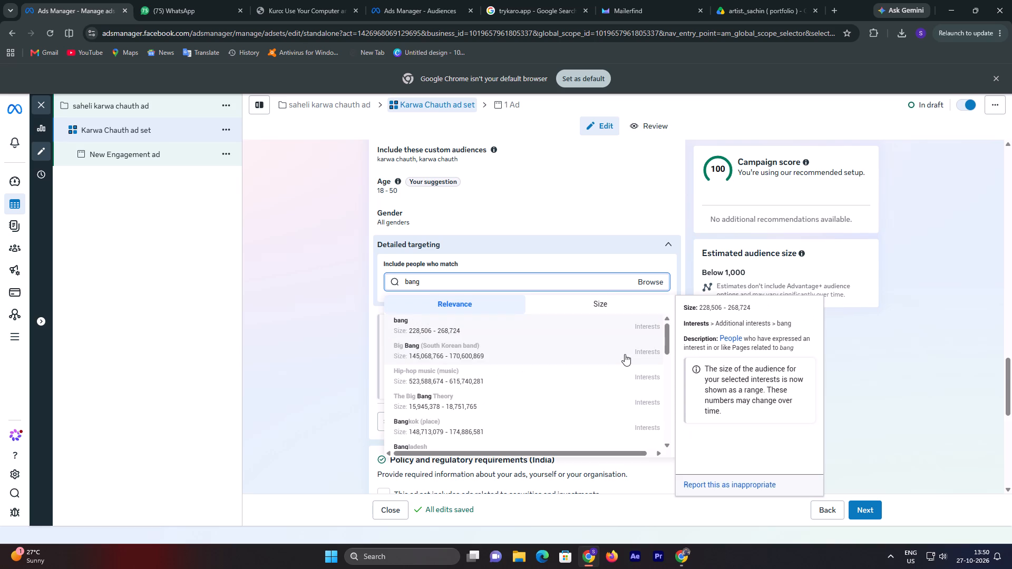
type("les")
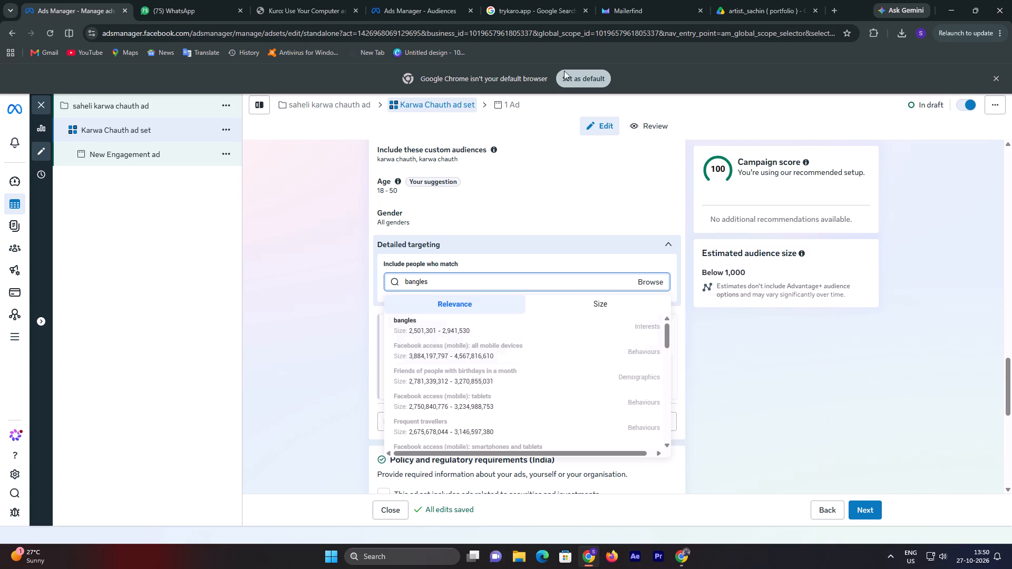
left_click(486, 329)
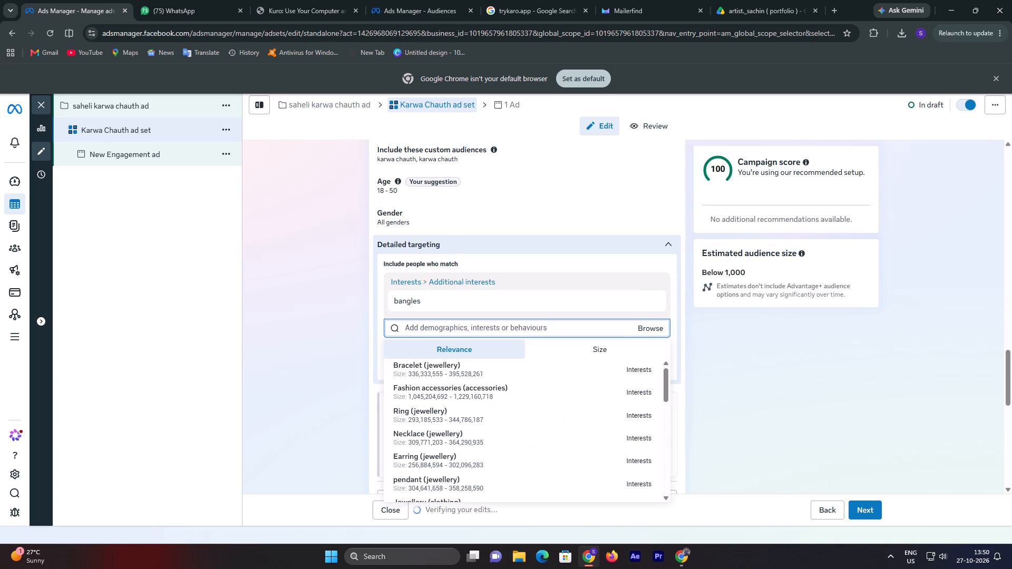
Search the detailed targeting options for karwa chauth and clear the search text.
type("karwa")
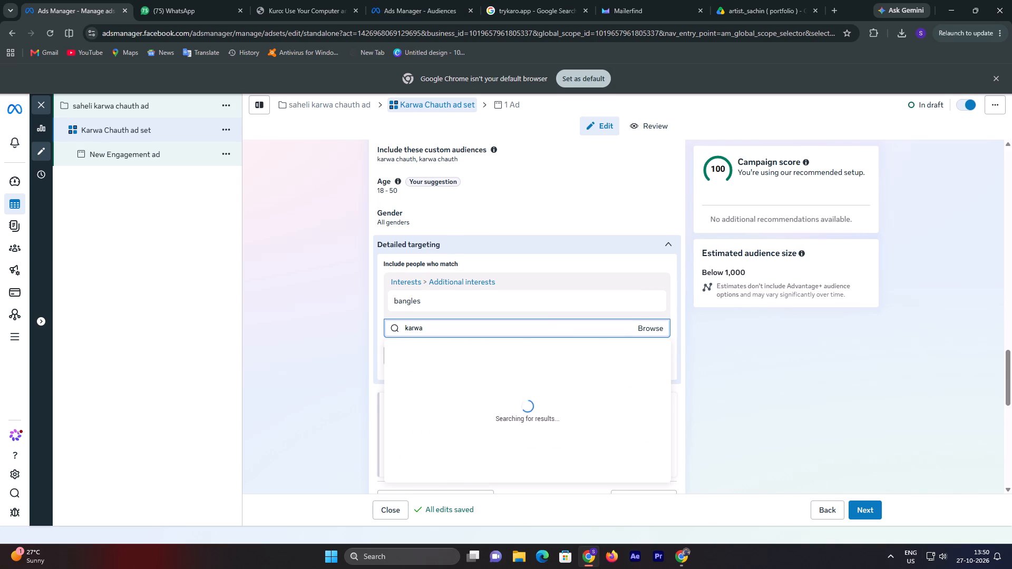
key("space")
type("chauth")
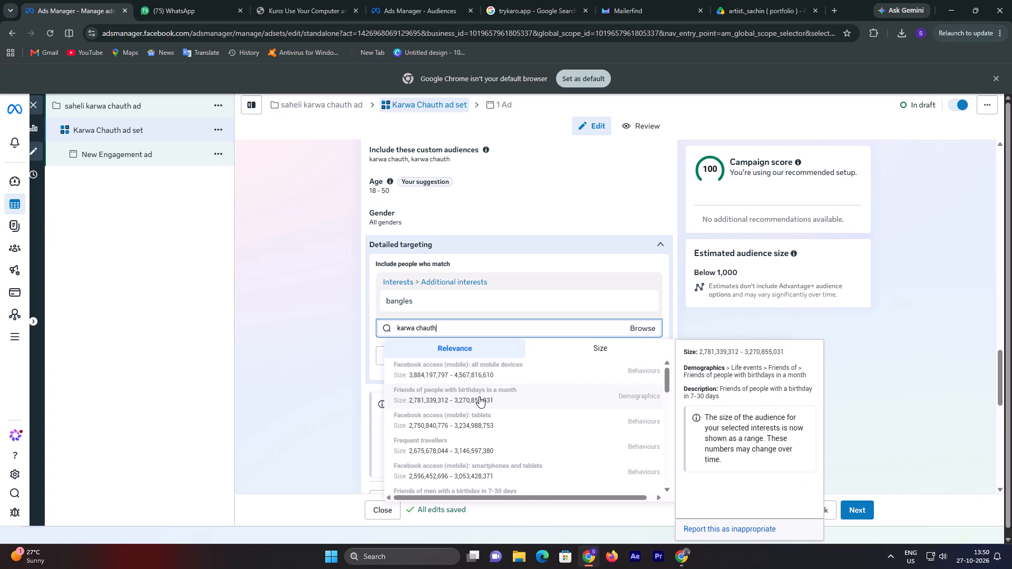
scroll(507, 332, "up", 5)
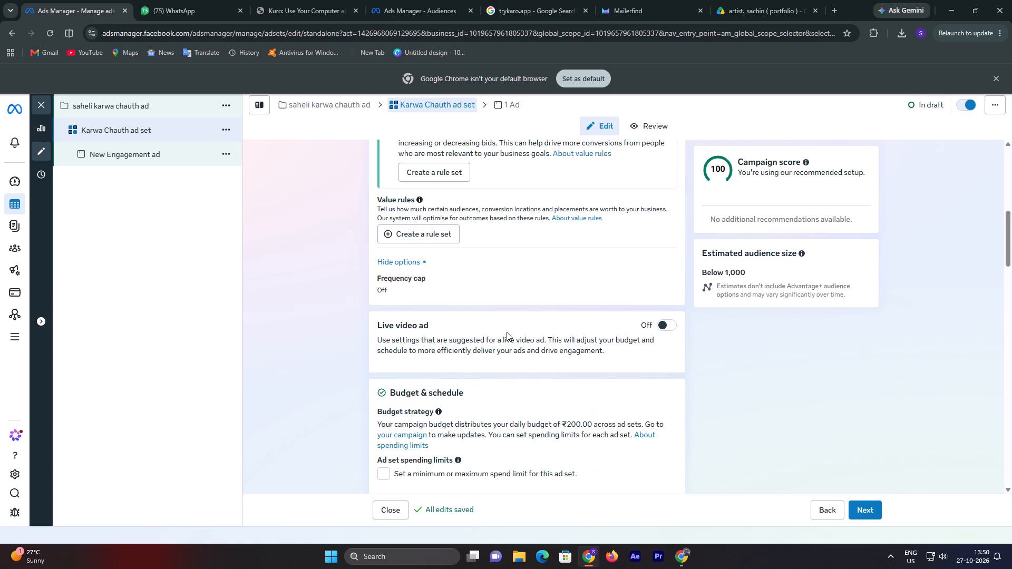
scroll(507, 332, "down", 5)
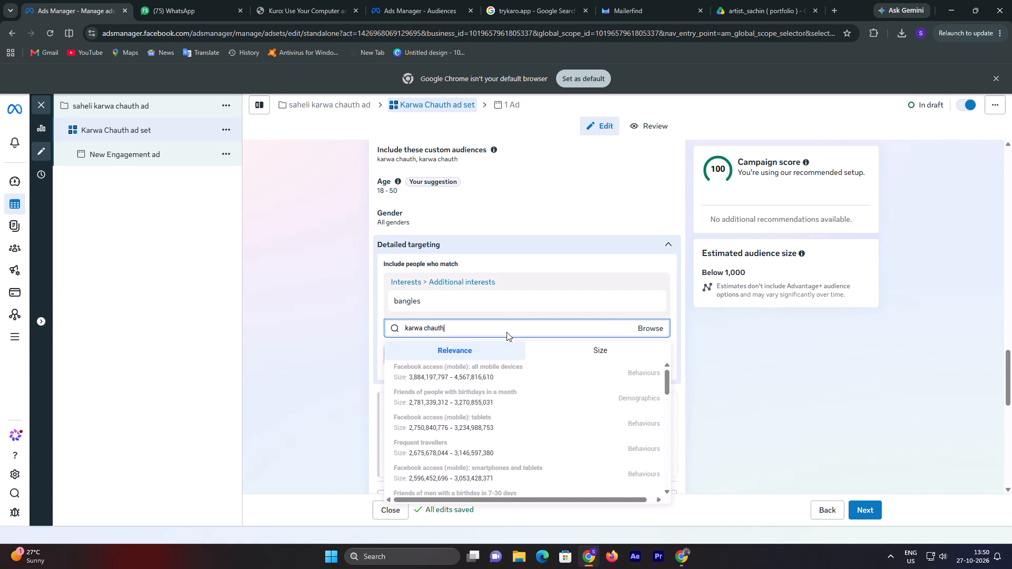
key("BackSpace")
key("BackSpace")
key("BackSpace")
key("BackSpace")
key("BackSpace")
key("BackSpace")
key("BackSpace")
key("BackSpace")
key("BackSpace")
key("BackSpace")
key("BackSpace")
key("BackSpace")
key("BackSpace")
Search detailed targeting for jewellery and add the interest Jewellery (clothing) to the Karwa Chauth ad set.
type("jewwe")
key("BackSpace")
key("BackSpace")
key("e")
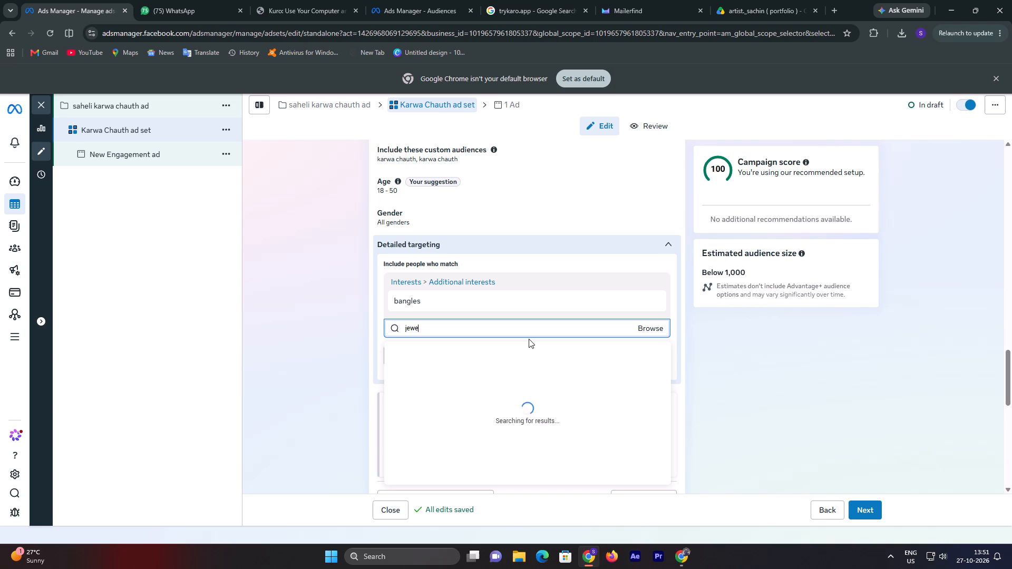
type("lley")
key("BackSpace")
key("r")
key("y")
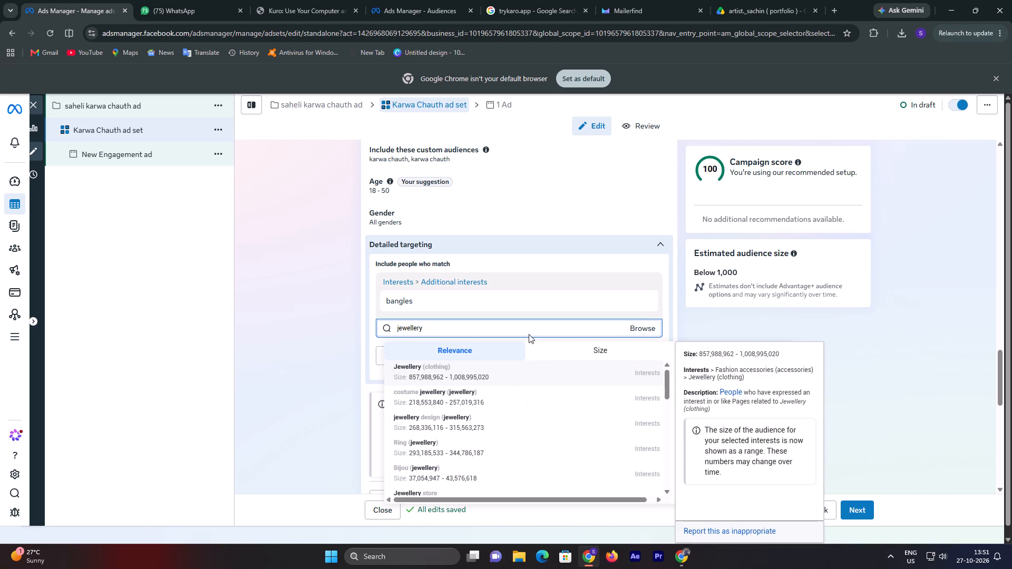
left_click(442, 367)
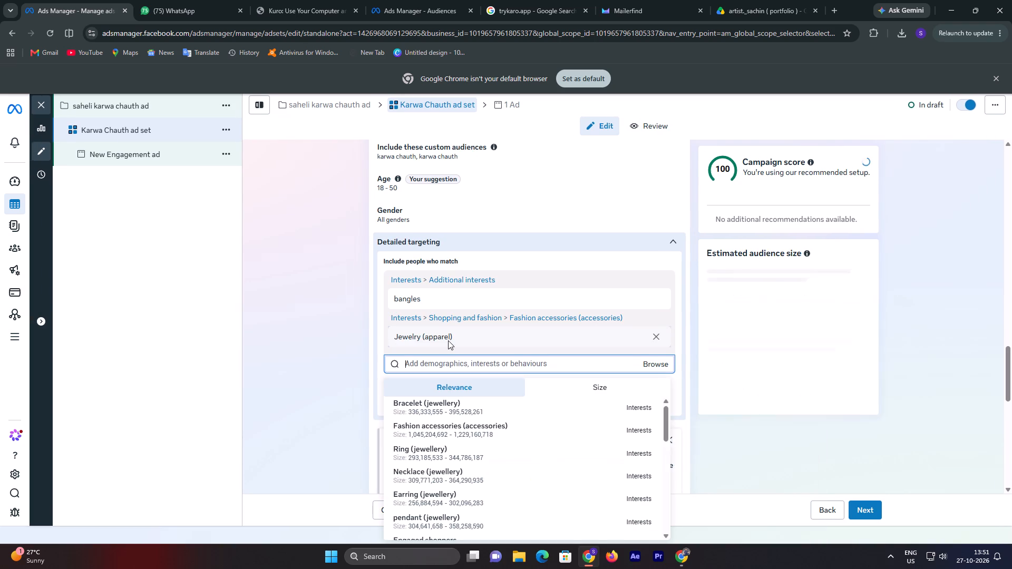
Add the suggested interests Fashion accessories, Bracelet, Necklace, Ring, Earring and pendant to the detailed targeting.
left_click(445, 413)
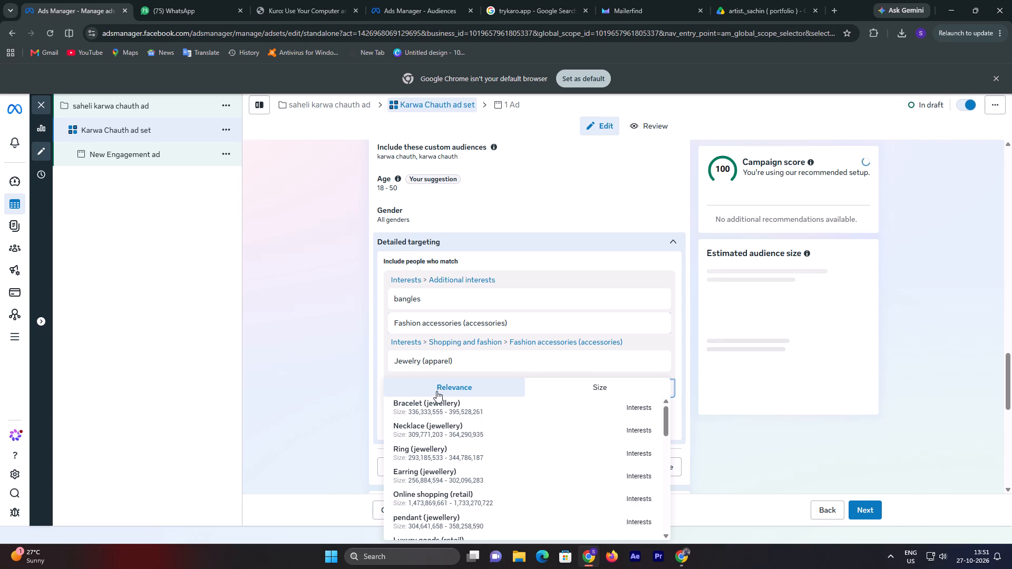
left_click(457, 410)
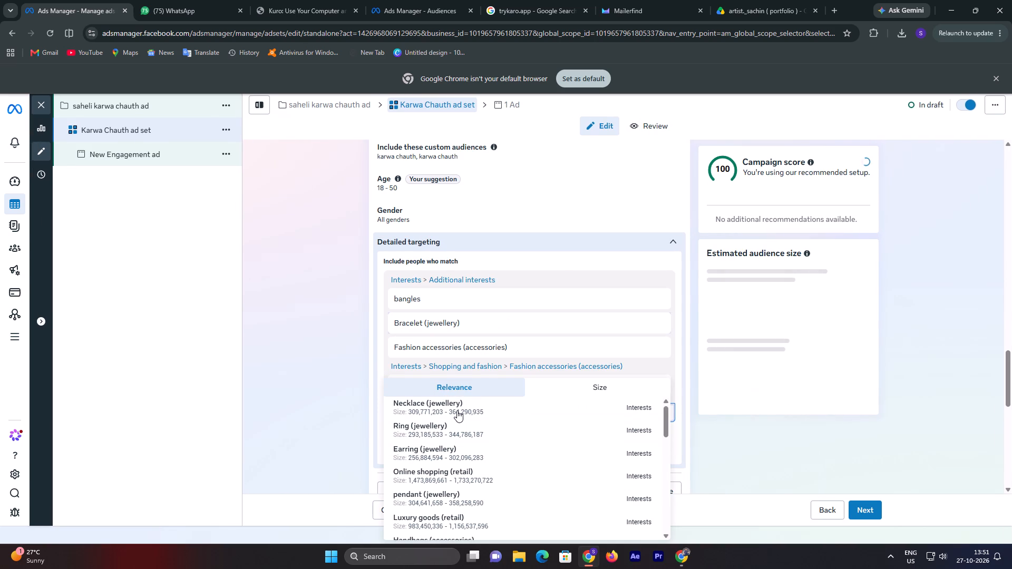
left_click(457, 406)
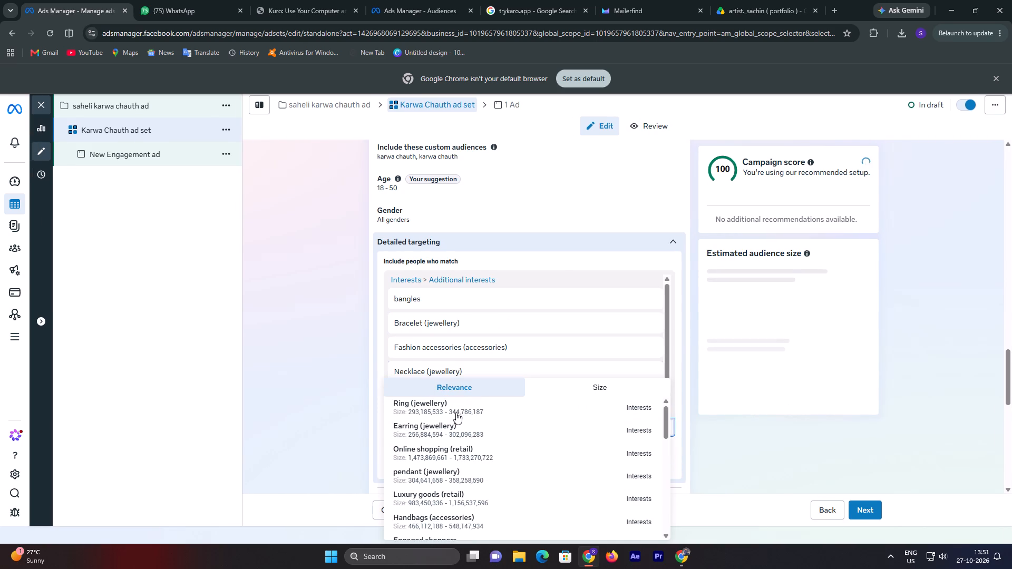
left_click(456, 413)
left_click(440, 397)
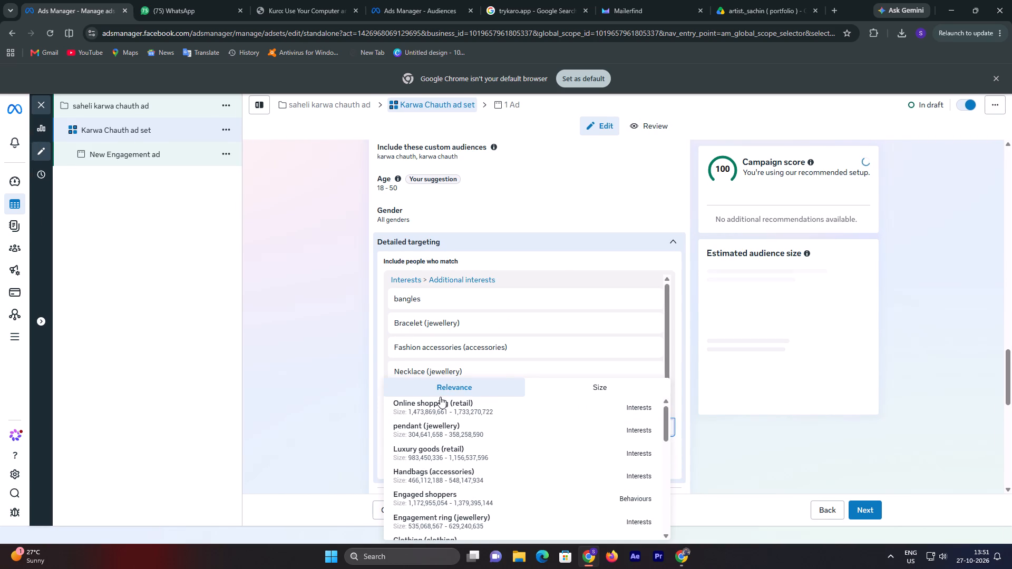
left_click(439, 428)
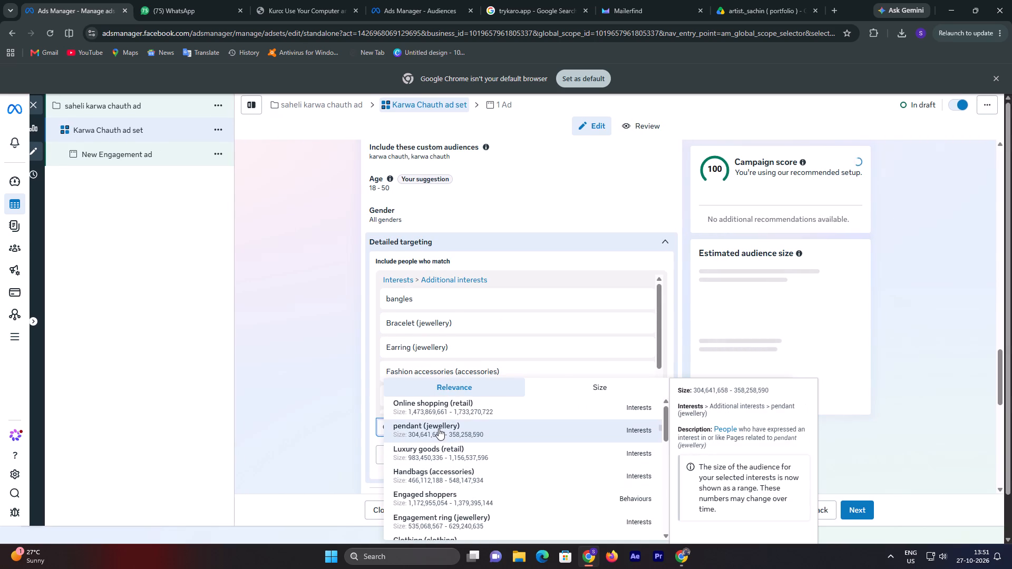
Add the suggested interests Wedding ring, Clothing, Pandora, art jewellery and Engagement ring, then close the suggestions.
scroll(443, 480, "down", 1)
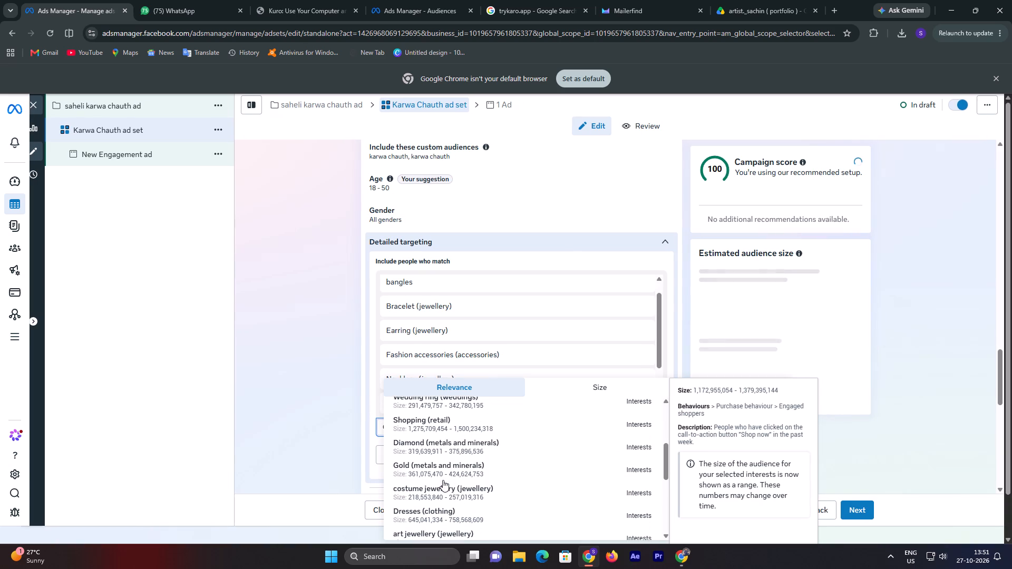
scroll(439, 472, "up", 3)
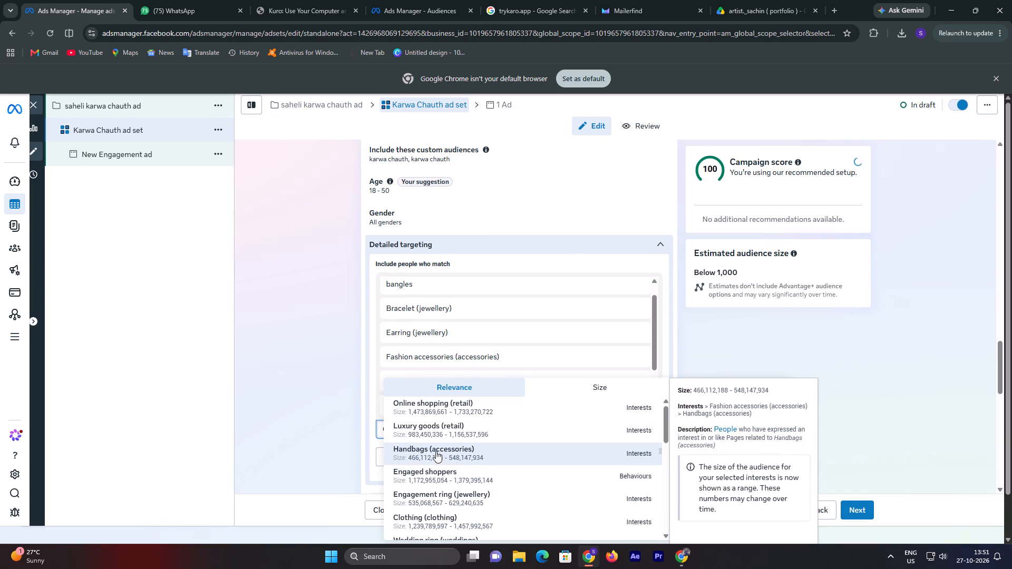
left_click(450, 409)
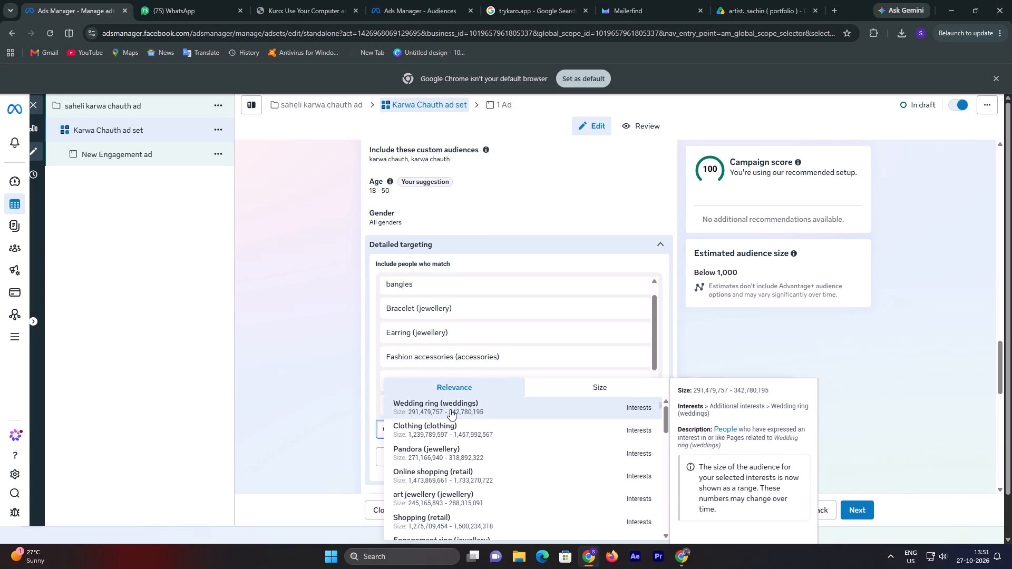
left_click(452, 407)
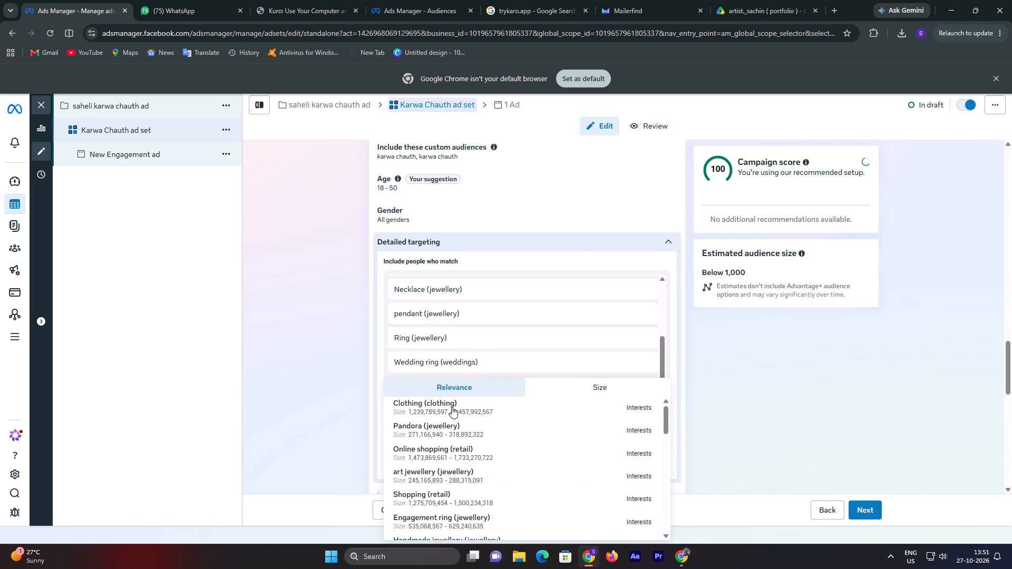
left_click(452, 407)
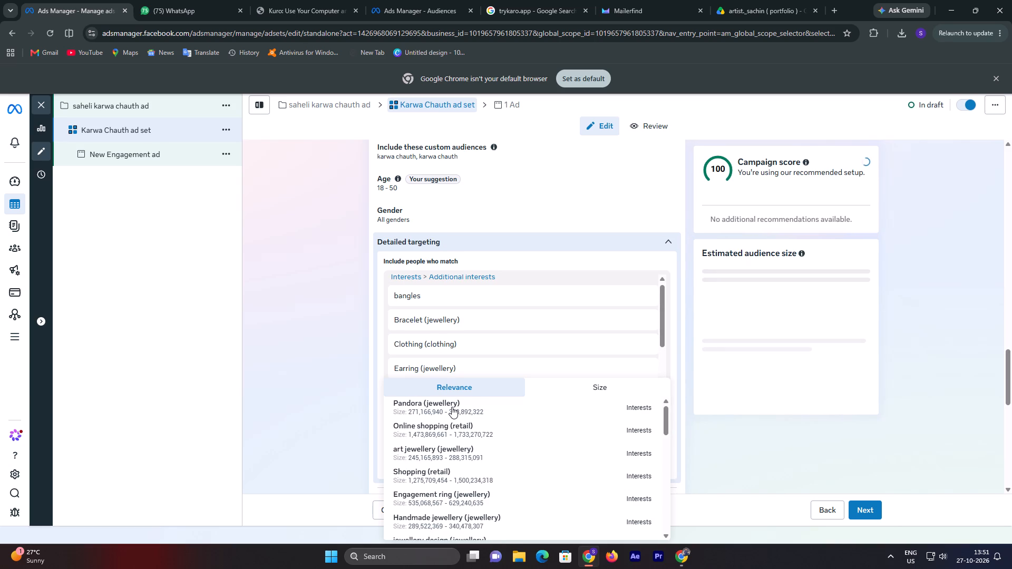
left_click(451, 426)
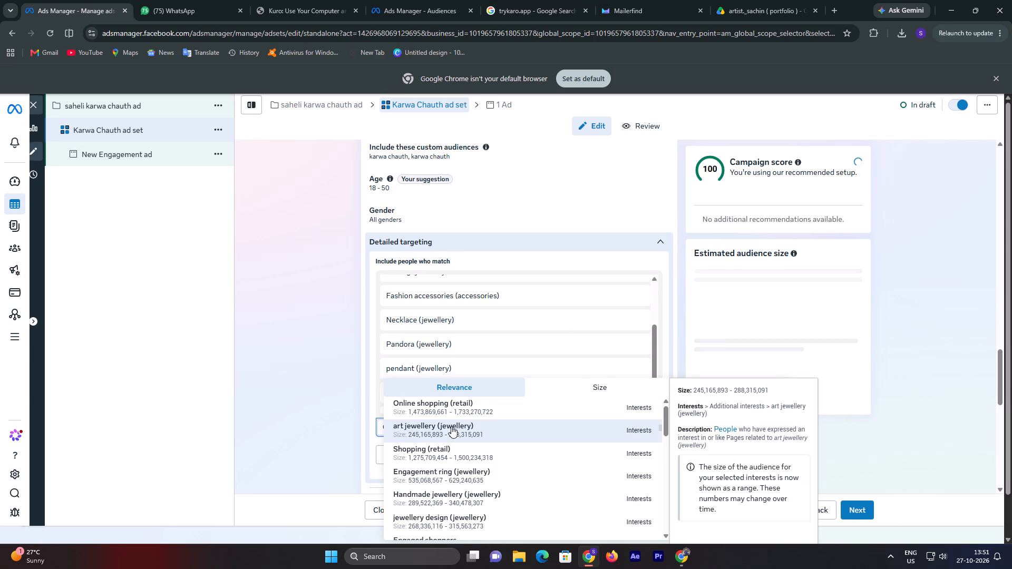
left_click(452, 456)
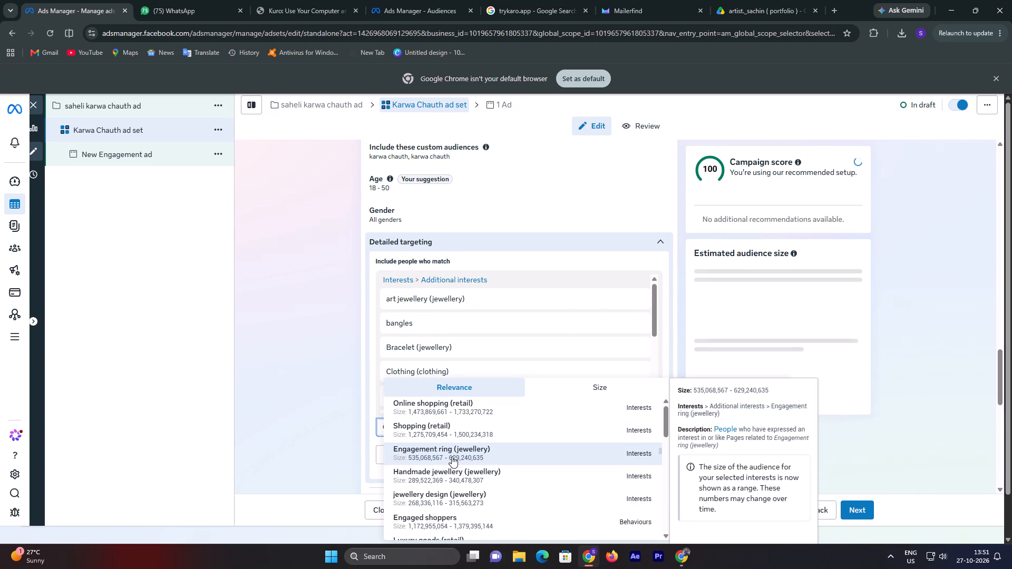
left_click(351, 345)
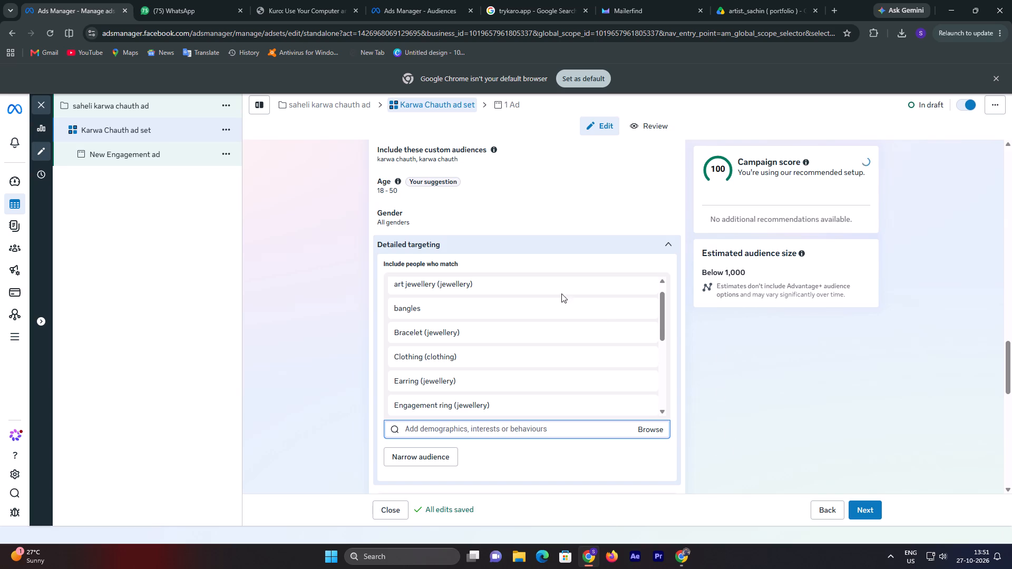
Review the Karwa Chauth ad set's settings, from targeting and placements back up to locations, budget and conversion.
scroll(542, 473, "down", 2)
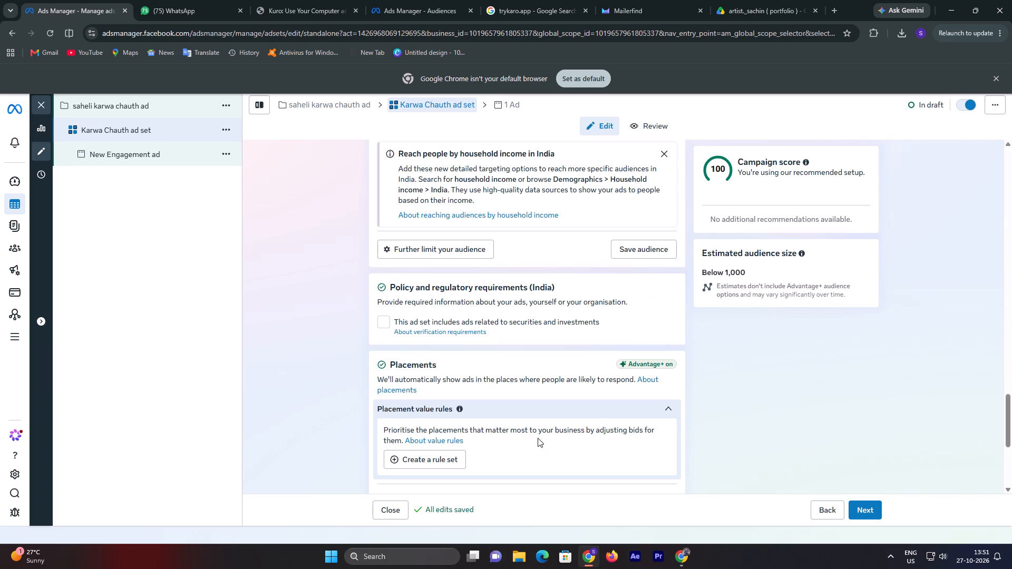
scroll(523, 325, "down", 3)
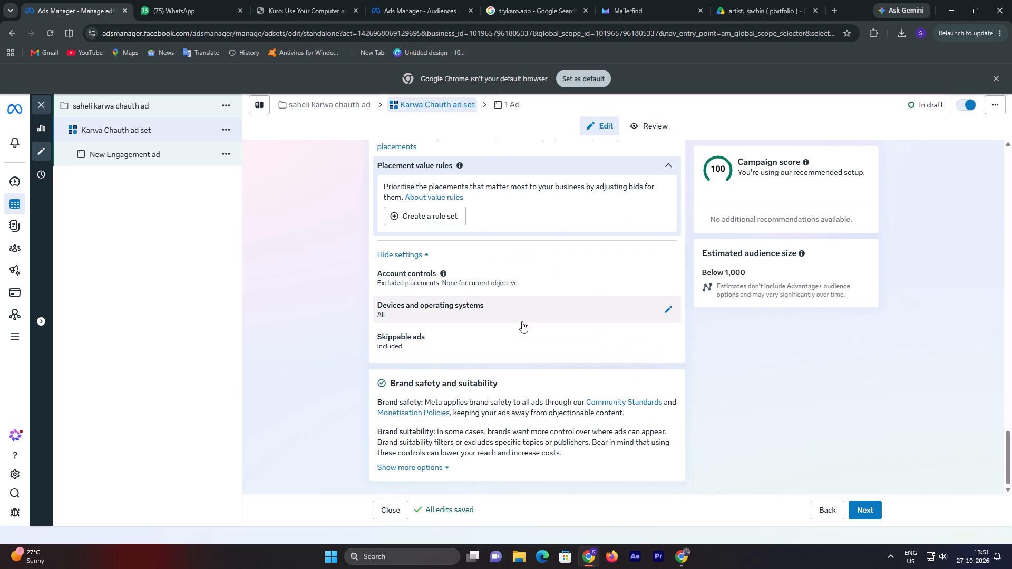
scroll(522, 321, "up", 7)
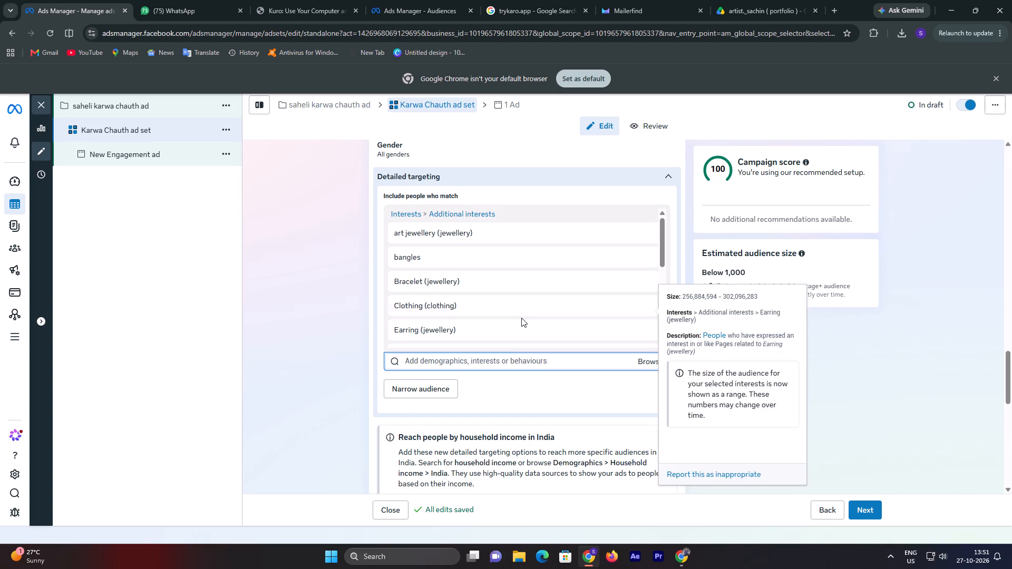
scroll(488, 155, "up", 2)
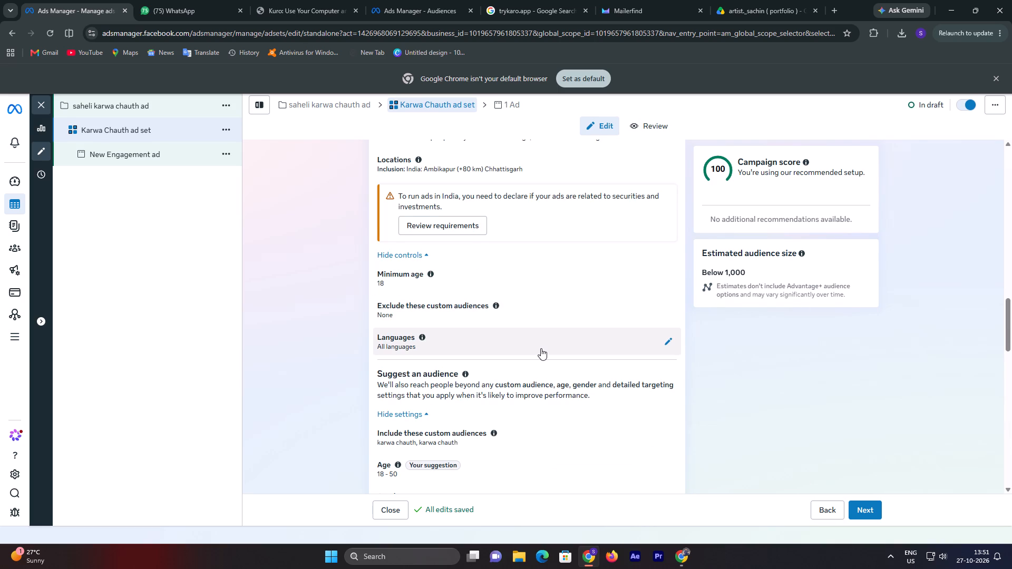
scroll(541, 348, "up", 4)
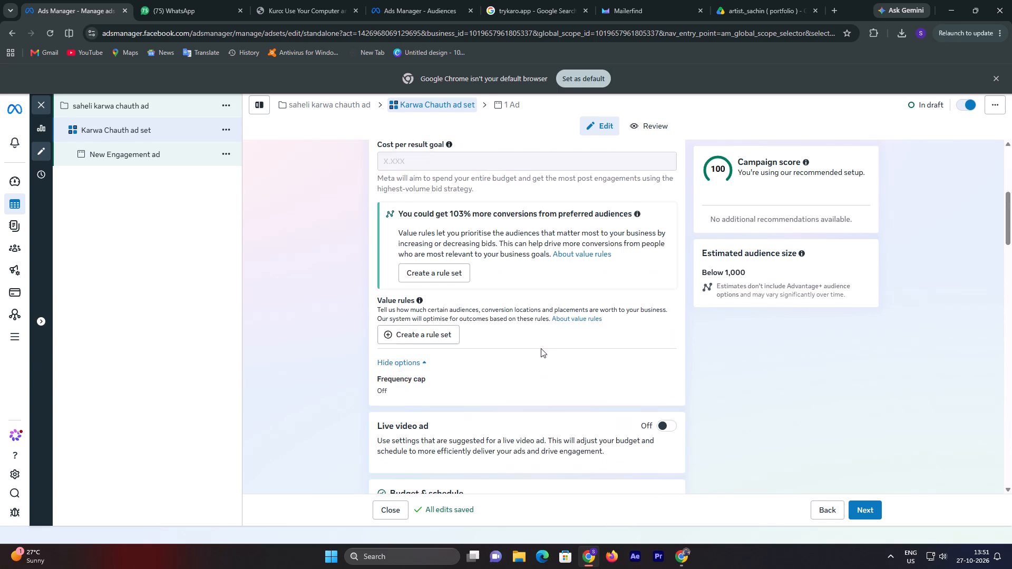
scroll(541, 348, "up", 6)
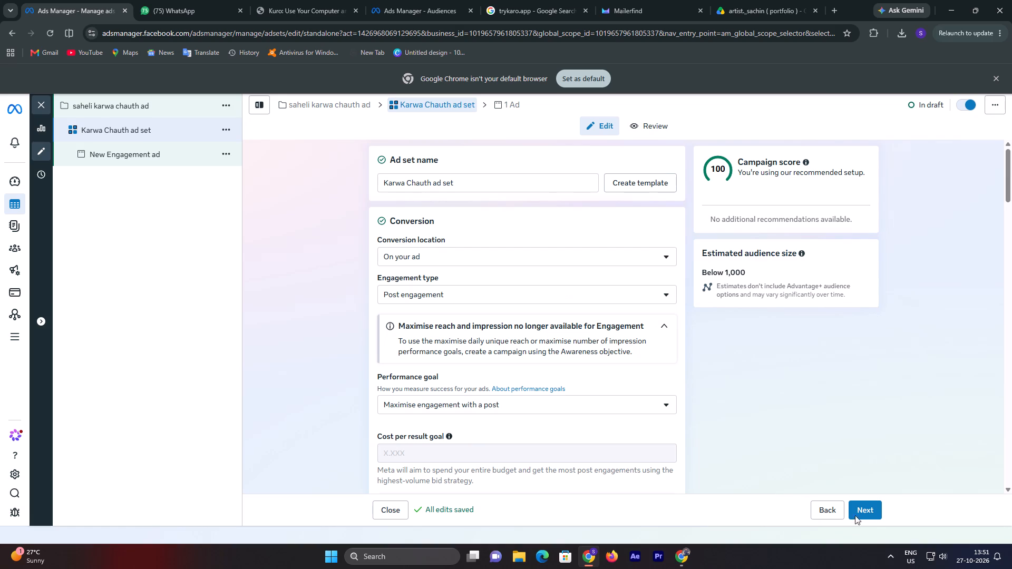
Proceed from the Karwa Chauth ad set to its ad-level settings.
left_click(867, 514)
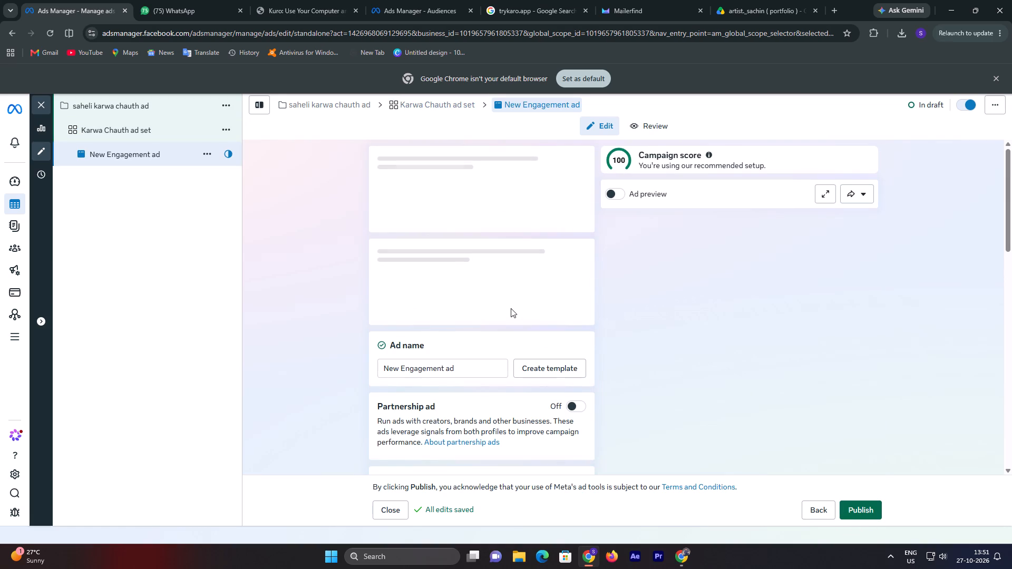
Rename the new engagement ad as Karwa Chauth creative.
left_click(471, 372)
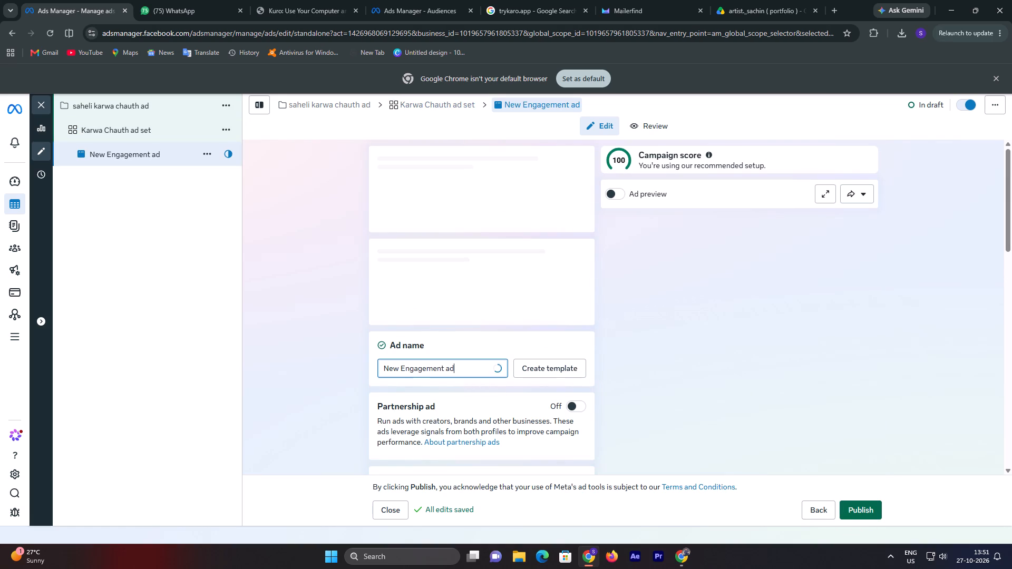
left_click_drag(475, 364, 350, 366)
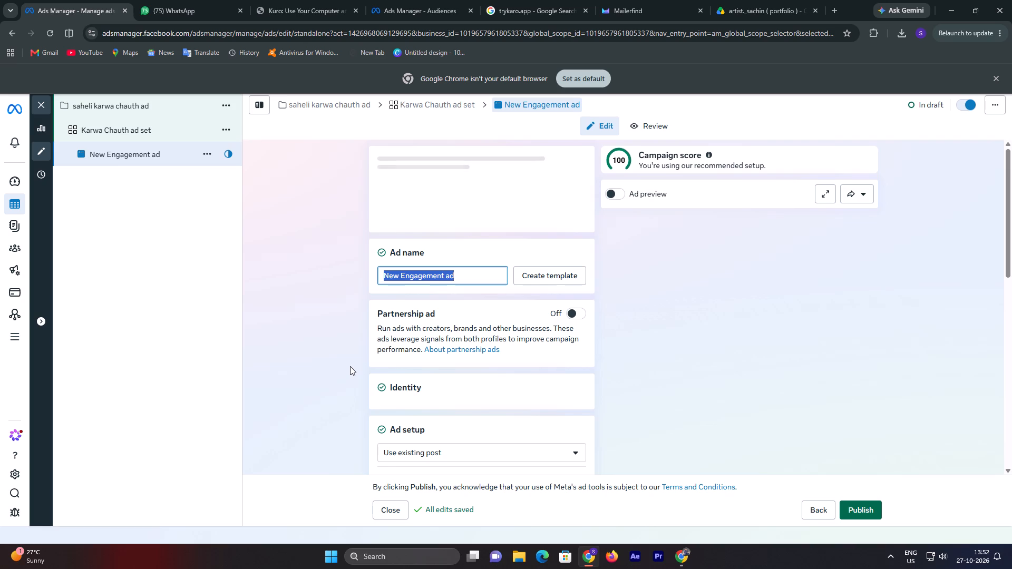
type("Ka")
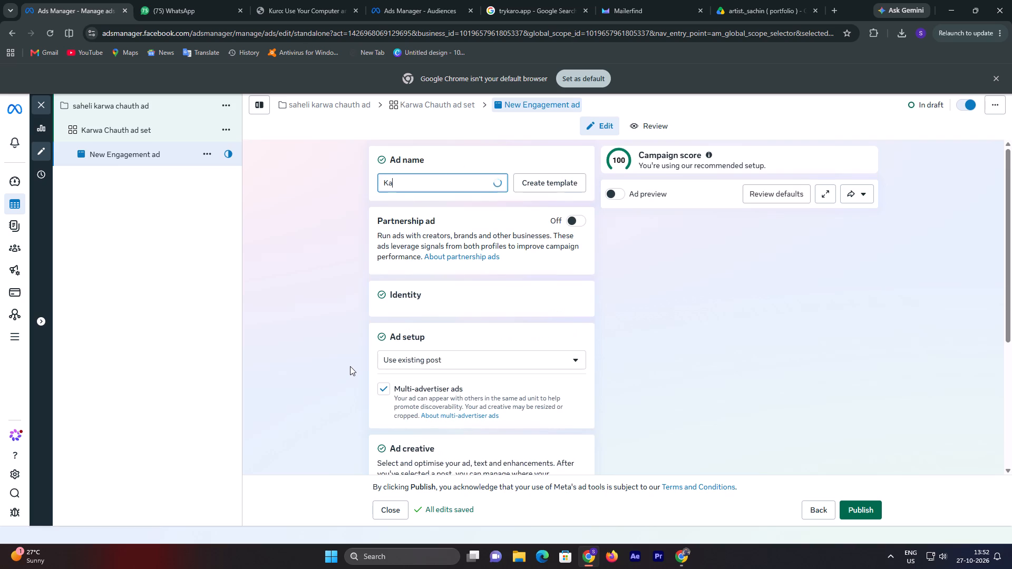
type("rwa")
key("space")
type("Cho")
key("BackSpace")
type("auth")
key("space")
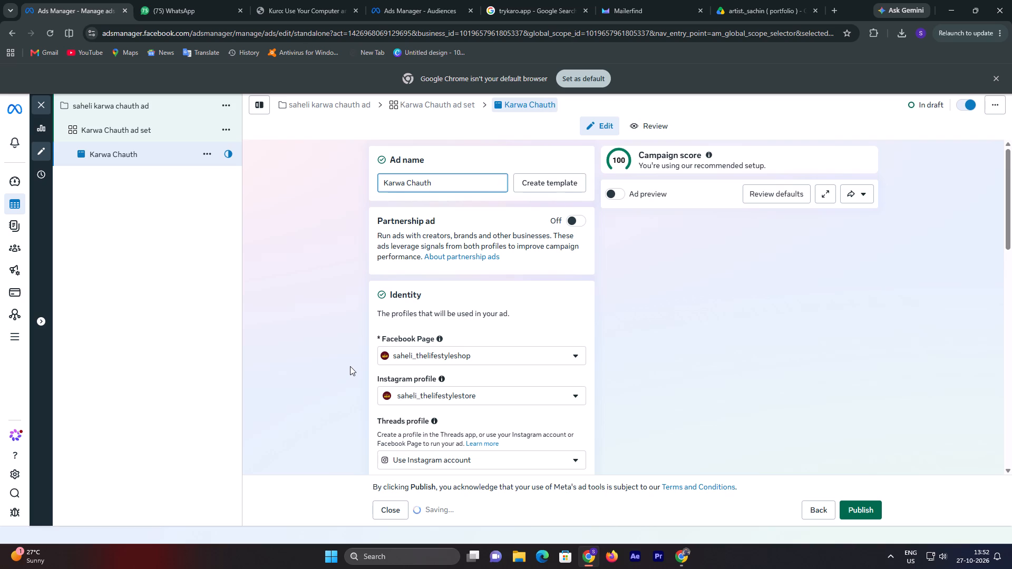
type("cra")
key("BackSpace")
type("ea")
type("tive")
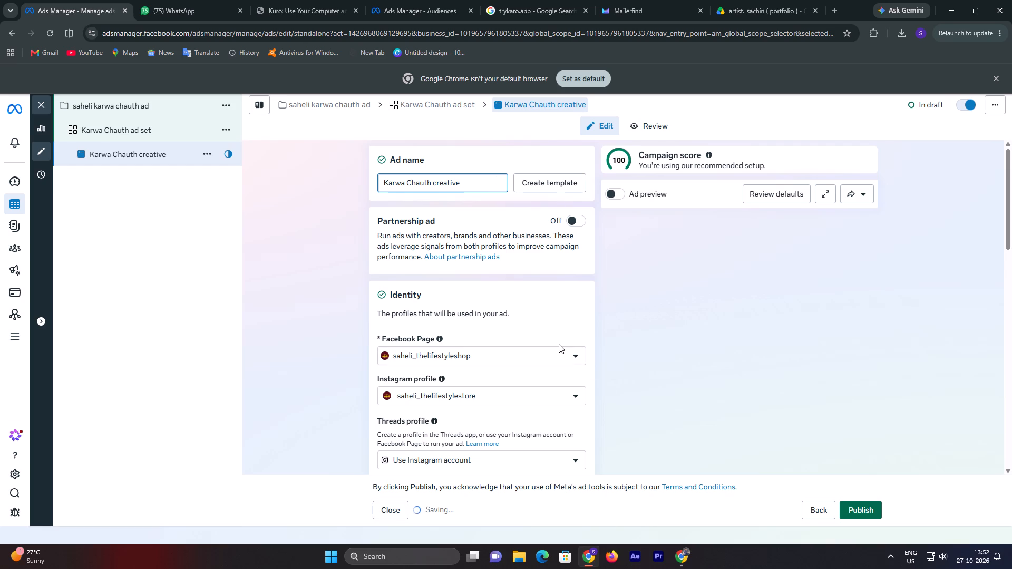
Set the ad creative to the existing Instagram reel about Karwa Chauth bangles (करवा चौथ) dated 24 Oct 2026.
scroll(623, 354, "down", 1)
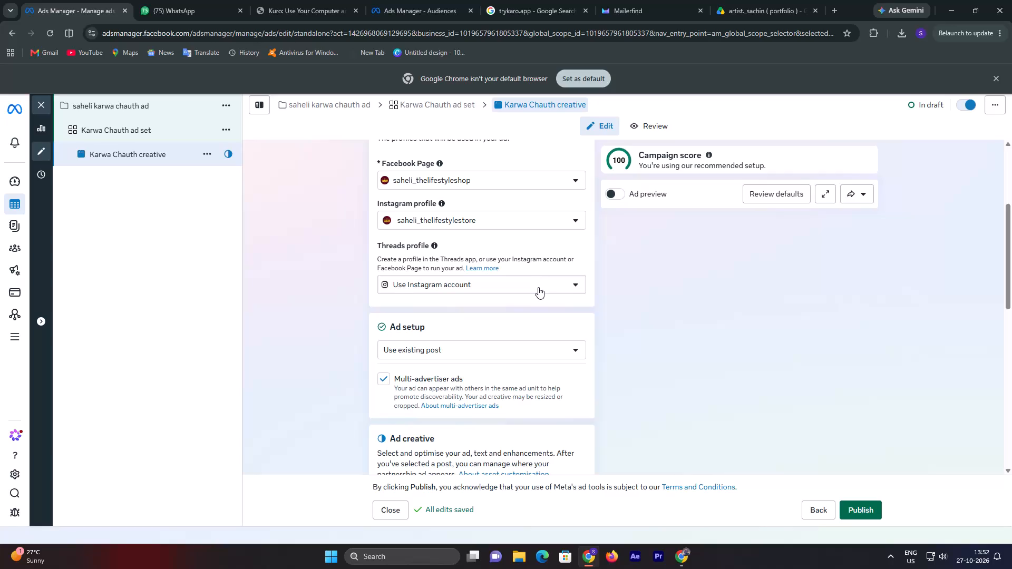
scroll(497, 318, "down", 1)
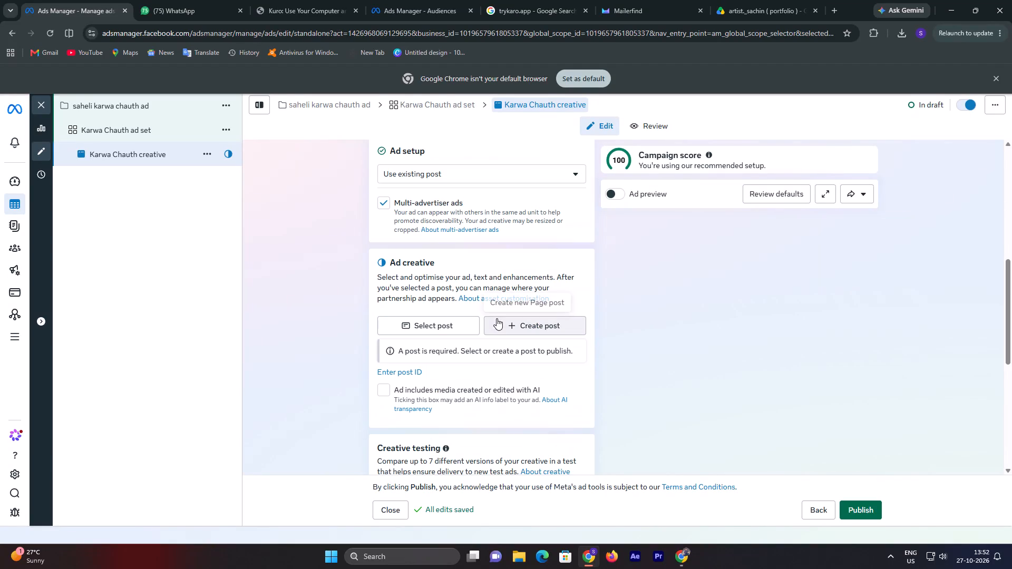
left_click(460, 326)
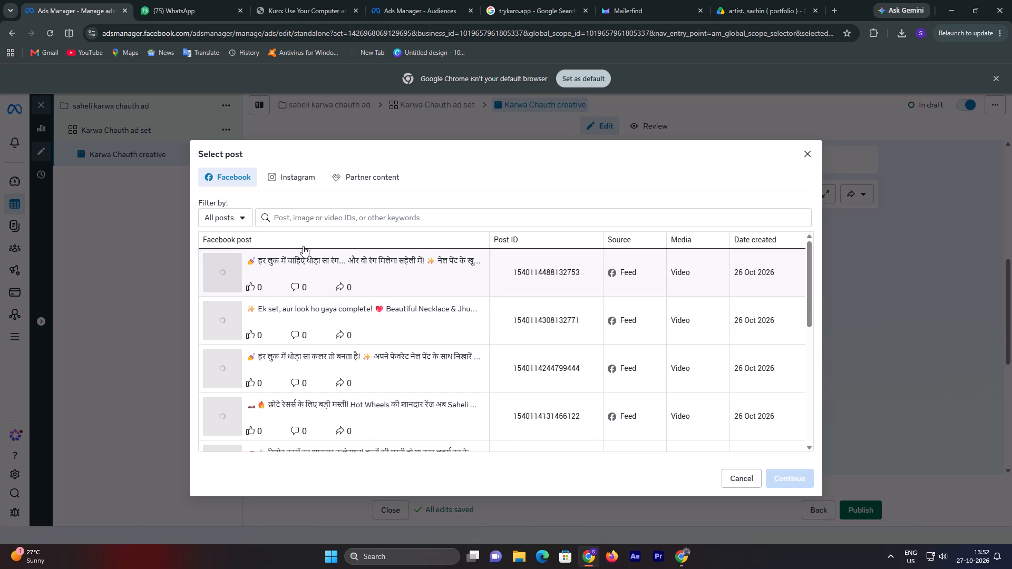
left_click(293, 169)
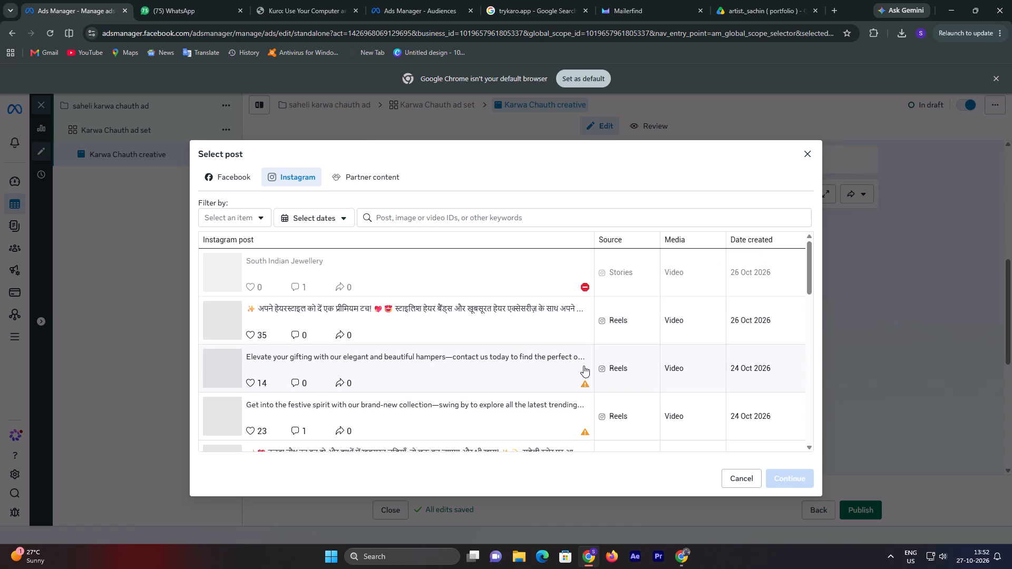
scroll(583, 369, "down", 1)
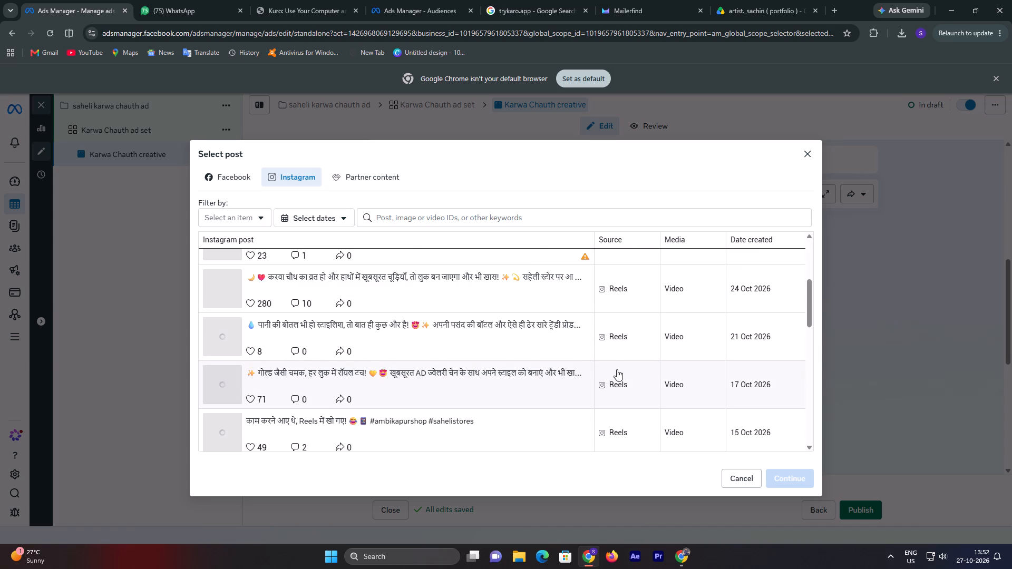
scroll(303, 351, "up", 3)
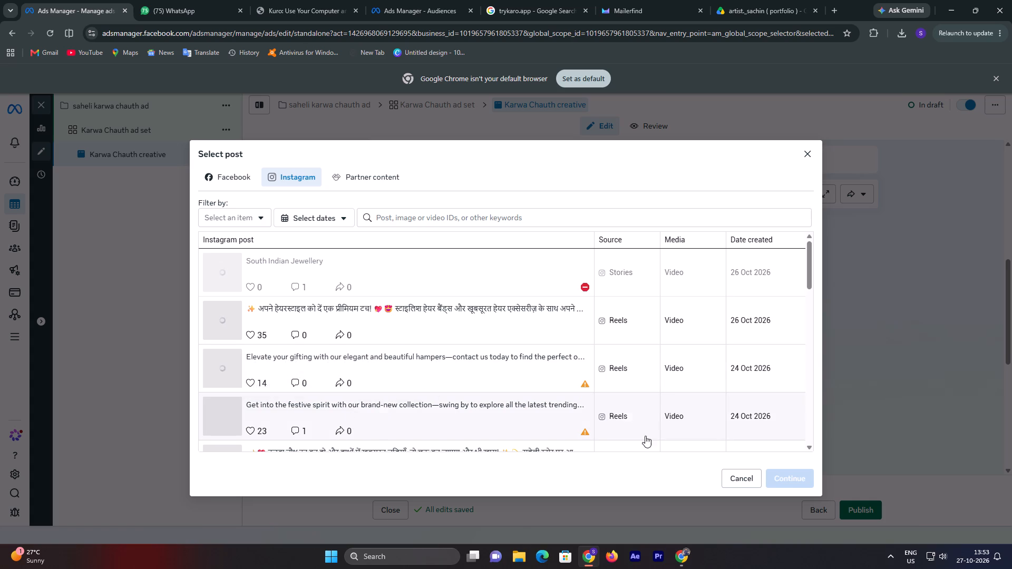
scroll(664, 394, "down", 1)
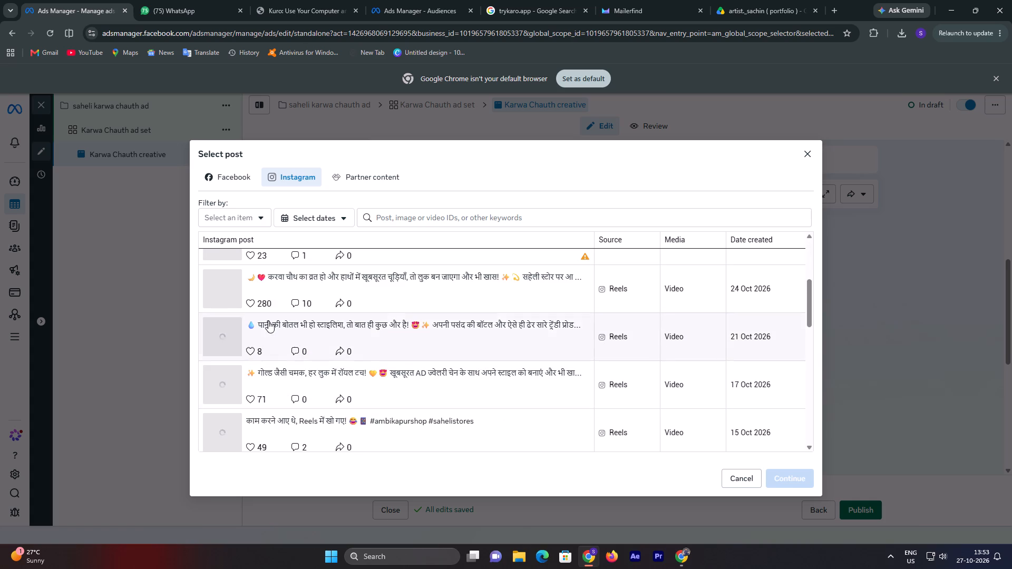
left_click(365, 291)
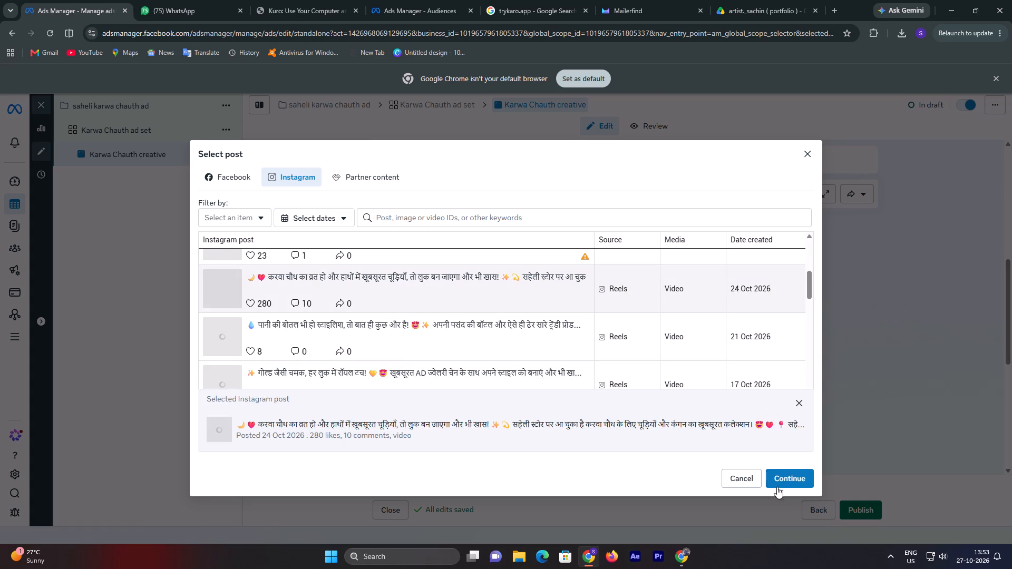
left_click(777, 479)
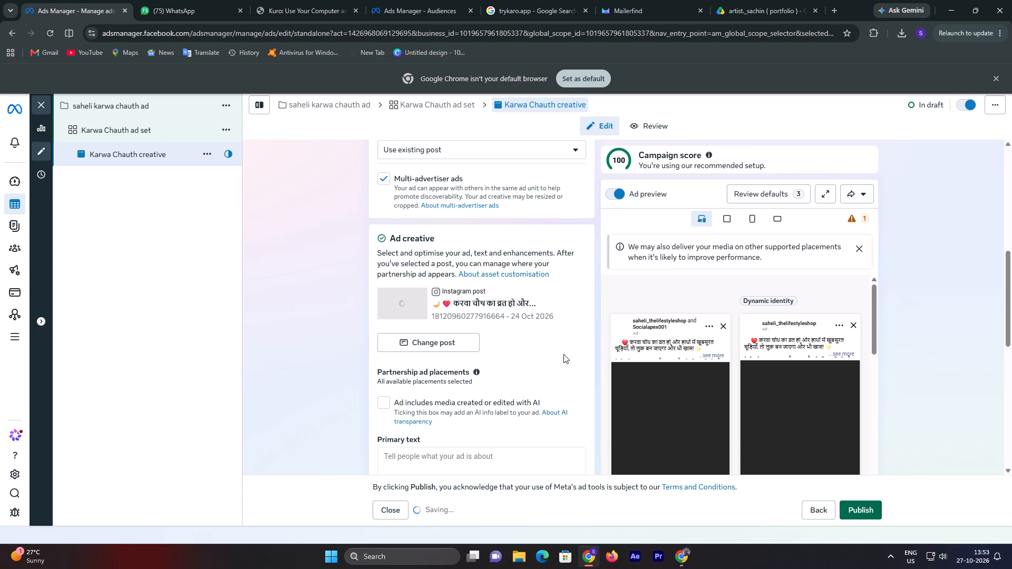
scroll(563, 354, "down", 1)
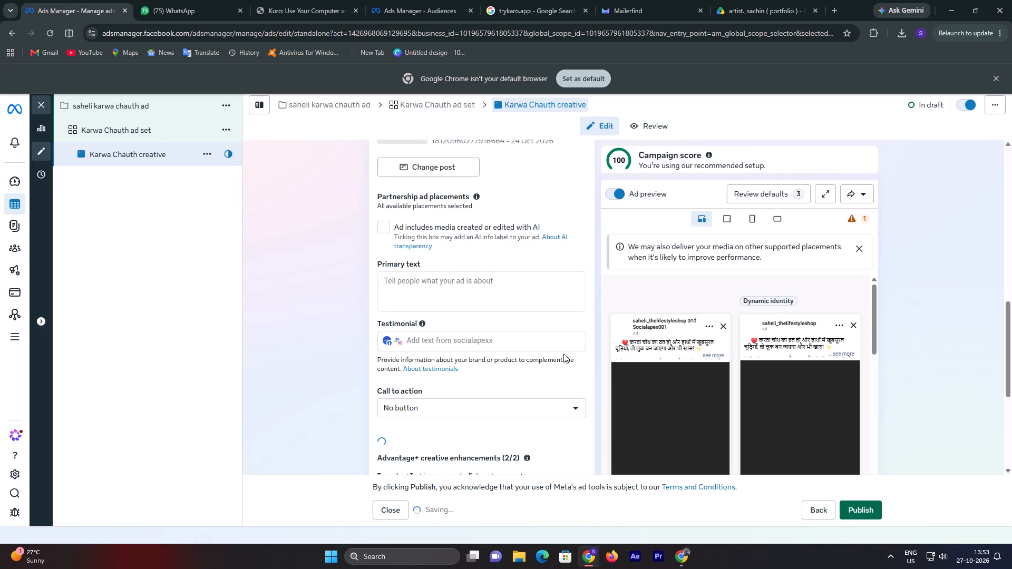
Examine the Karwa Chauth creative's feed previews, call-to-action options and creative enhancement settings.
scroll(664, 349, "down", 2)
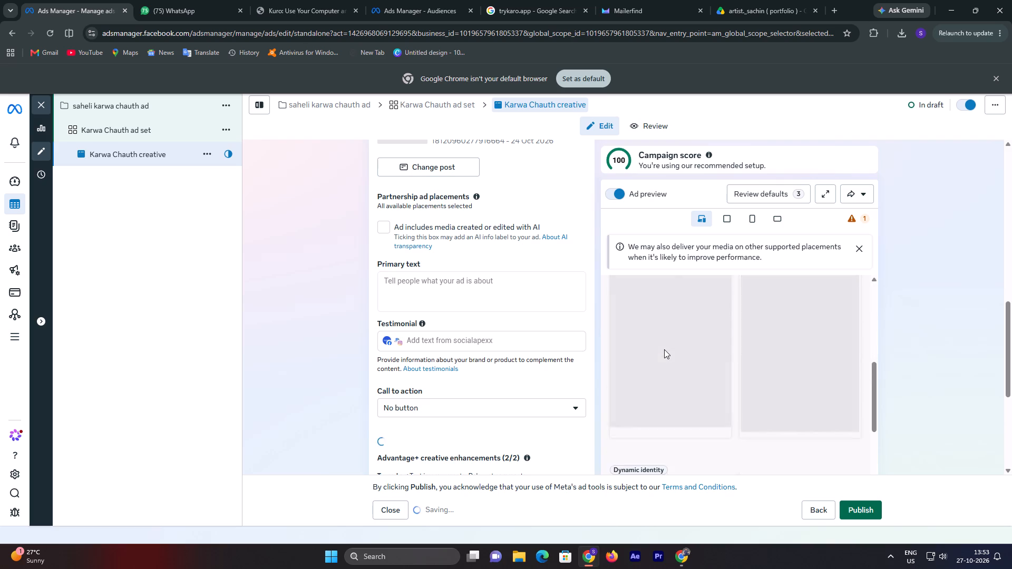
scroll(664, 349, "up", 1)
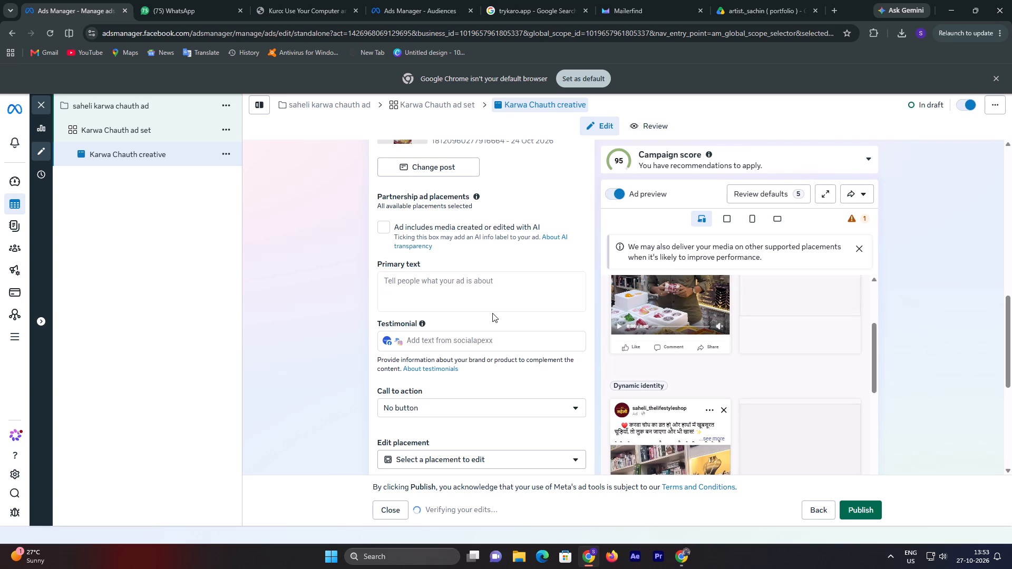
left_click(526, 406)
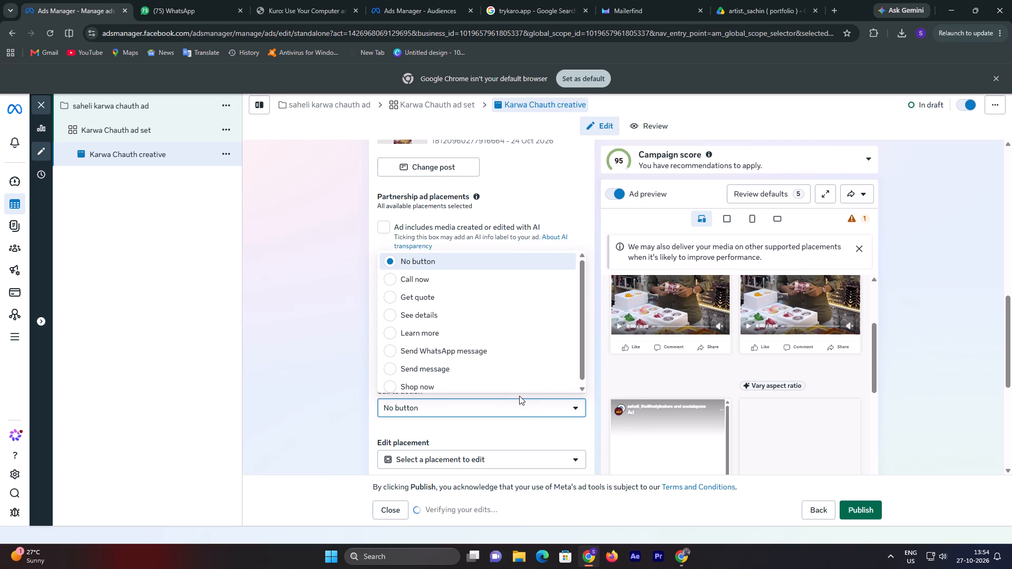
scroll(467, 365, "down", 3)
scroll(467, 364, "up", 1)
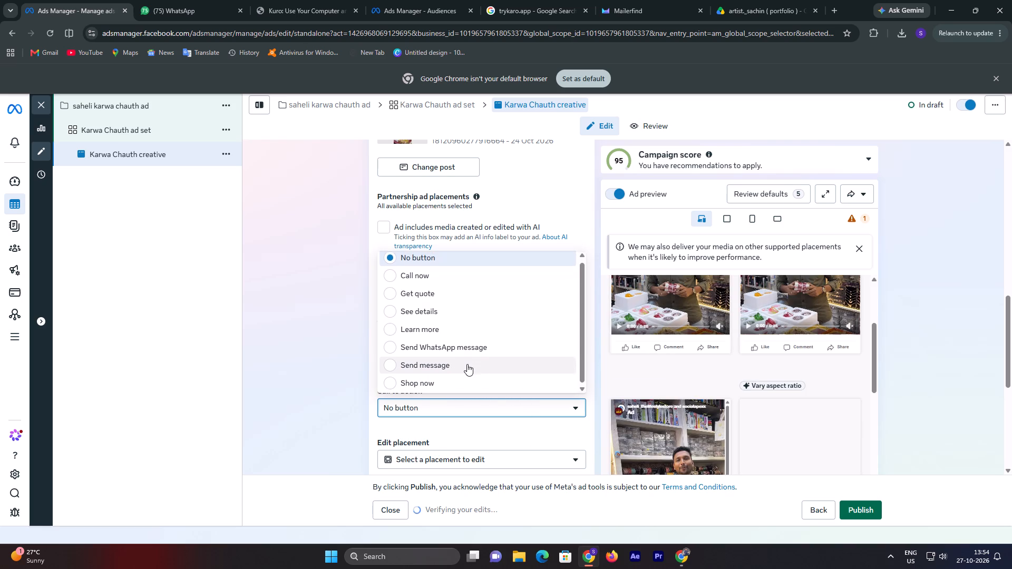
scroll(467, 364, "up", 1)
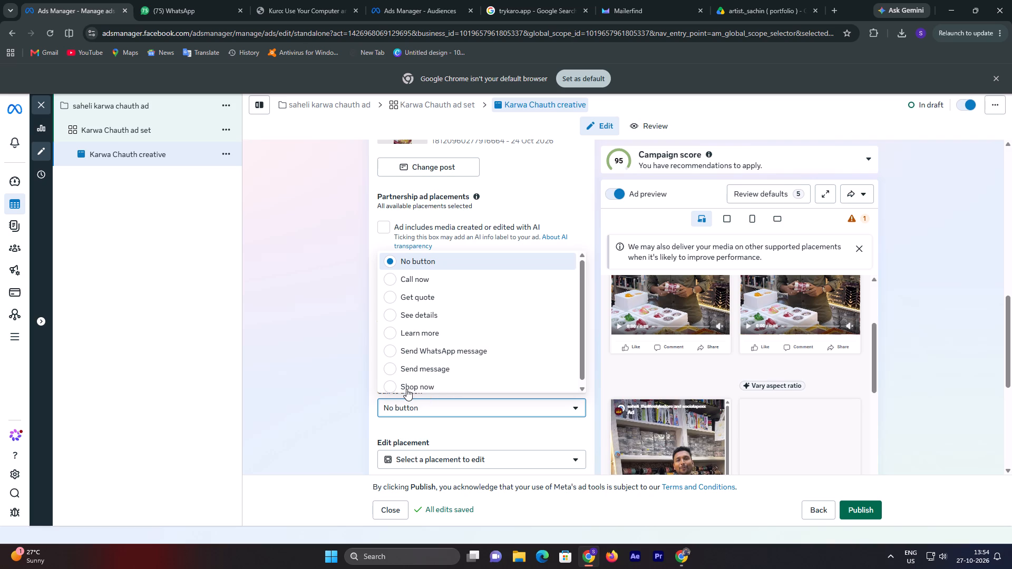
scroll(699, 396, "up", 1)
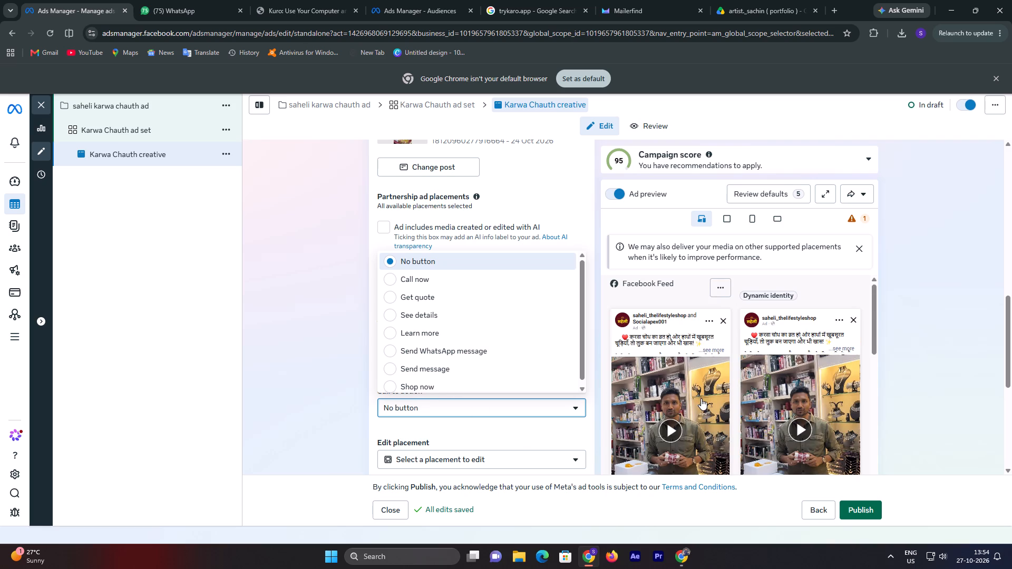
scroll(726, 385, "down", 1)
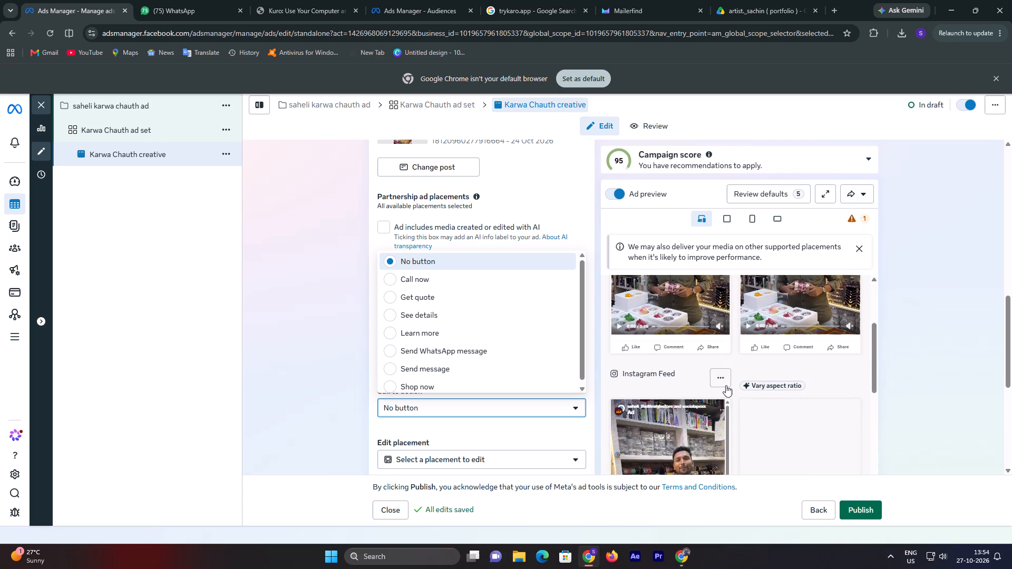
scroll(726, 385, "down", 1)
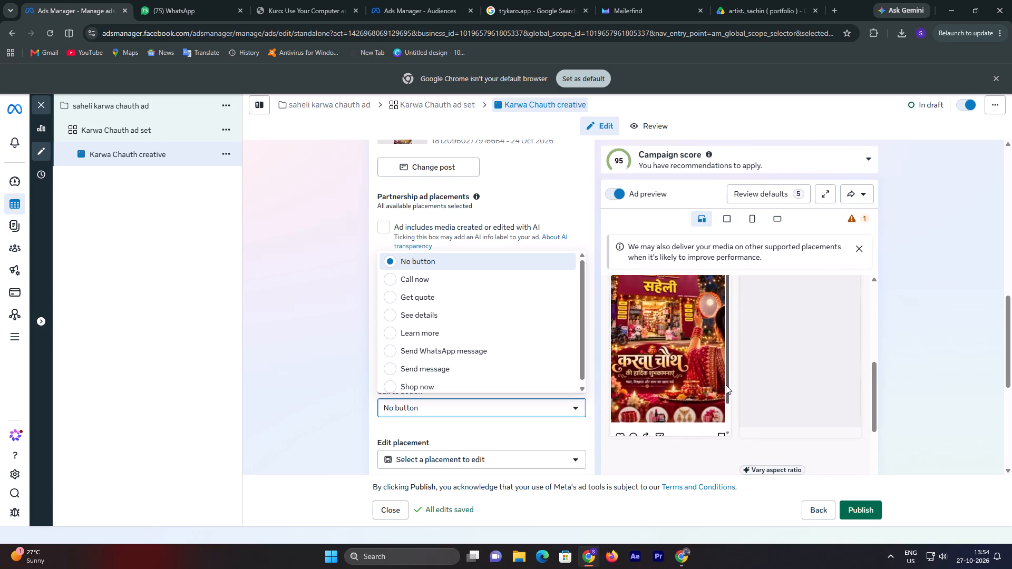
scroll(726, 385, "up", 1)
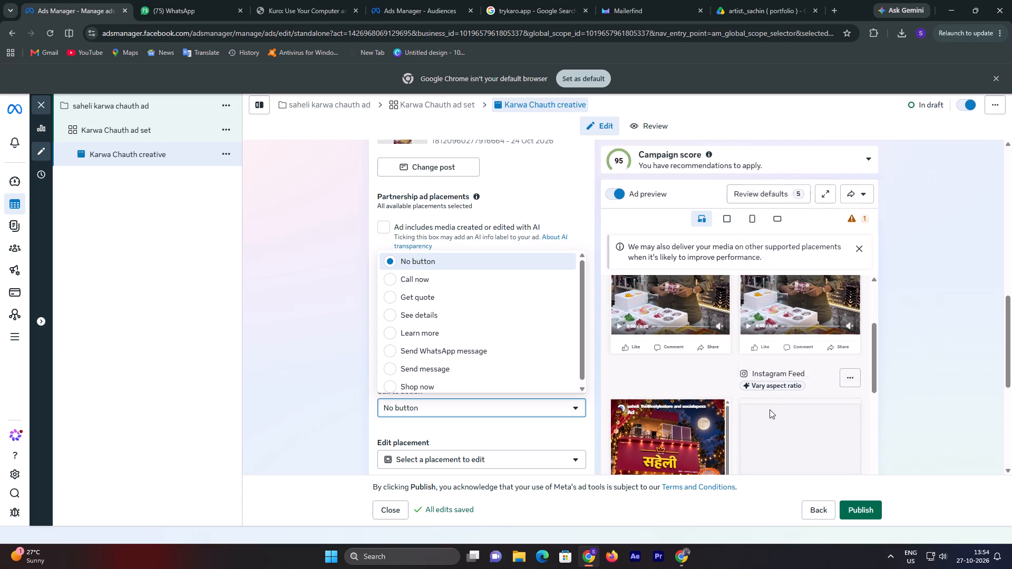
left_click(337, 323)
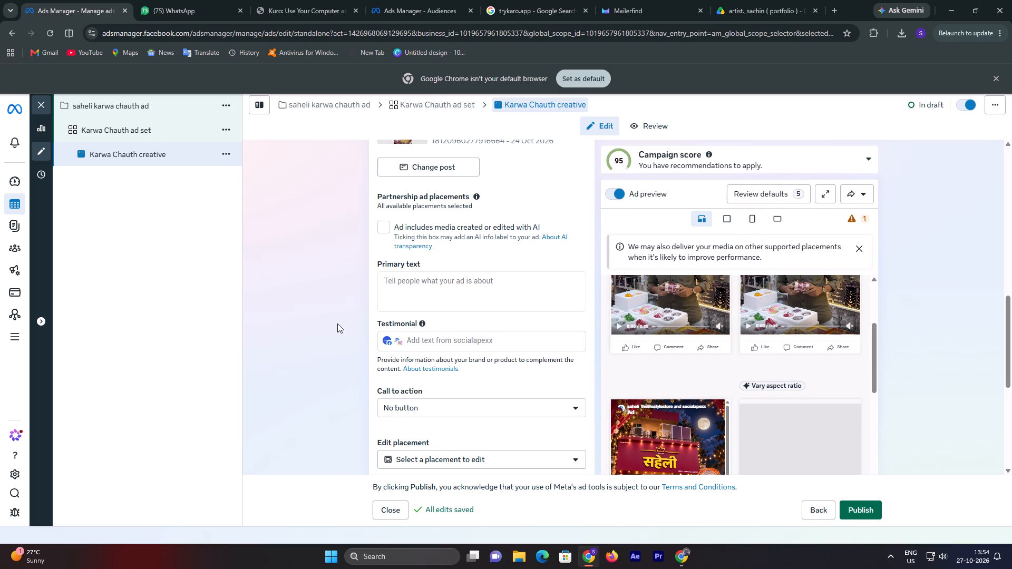
scroll(425, 396, "down", 1)
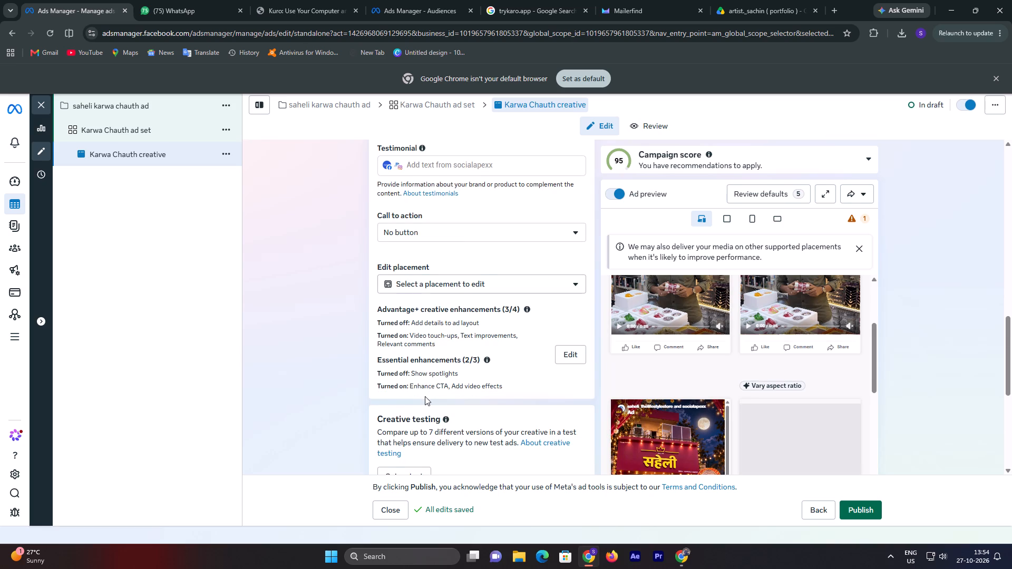
Remove the second identity, Socialapex001, from the Karwa Chauth creative's partnership ad.
scroll(424, 395, "down", 5)
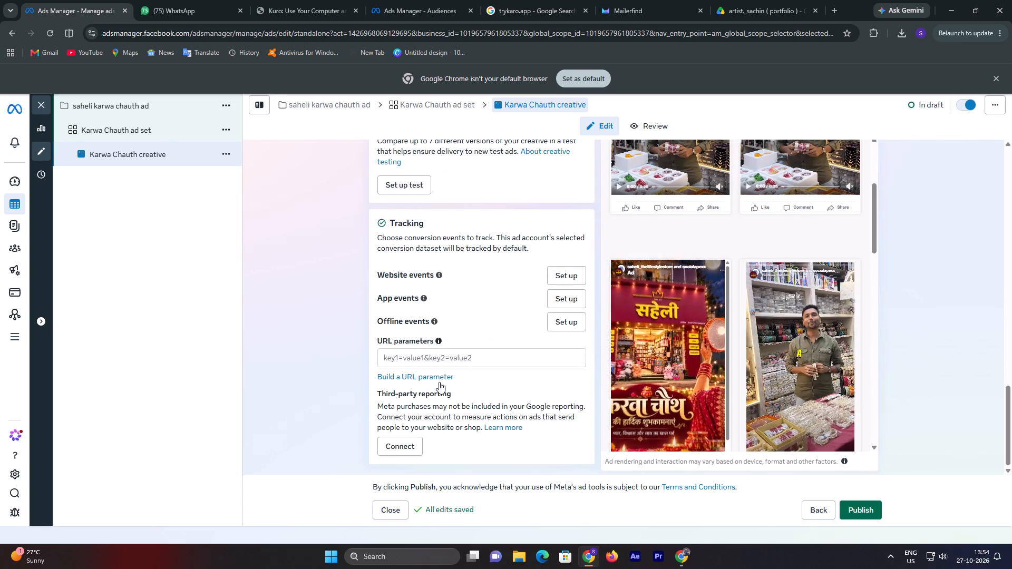
scroll(458, 375, "up", 5)
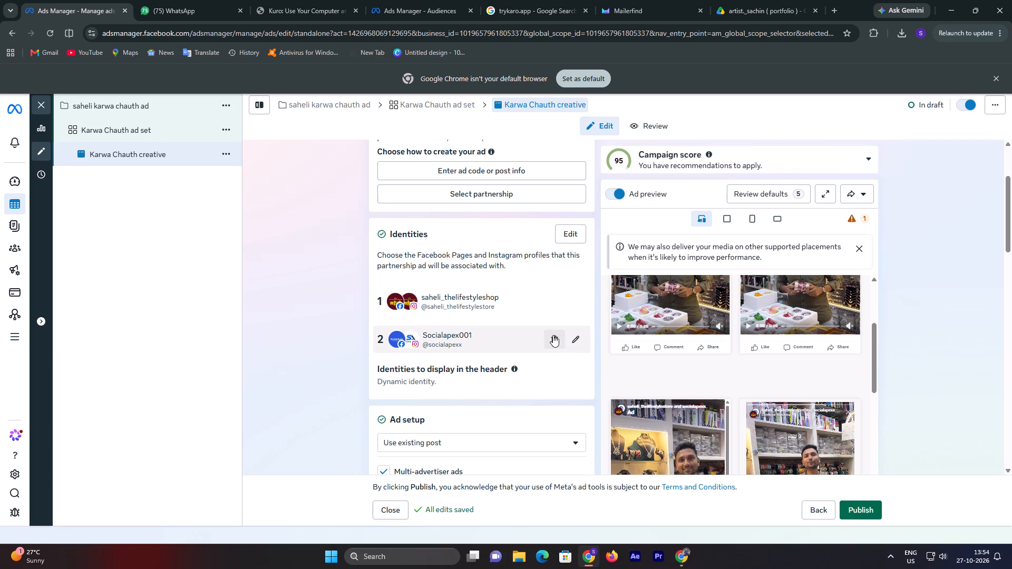
left_click(552, 335)
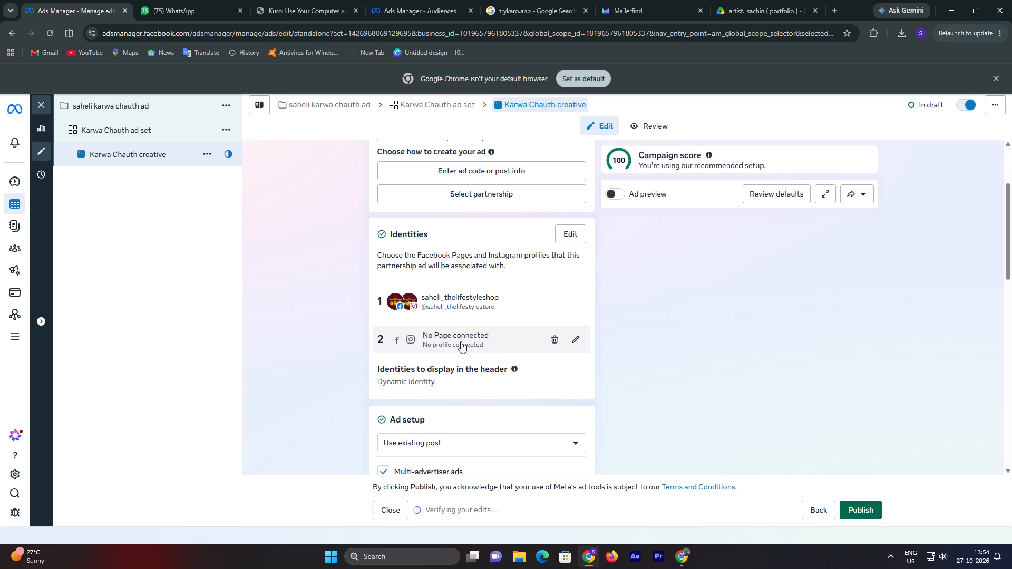
Check the partnership ad's identity selection and close it without changes.
left_click(488, 302)
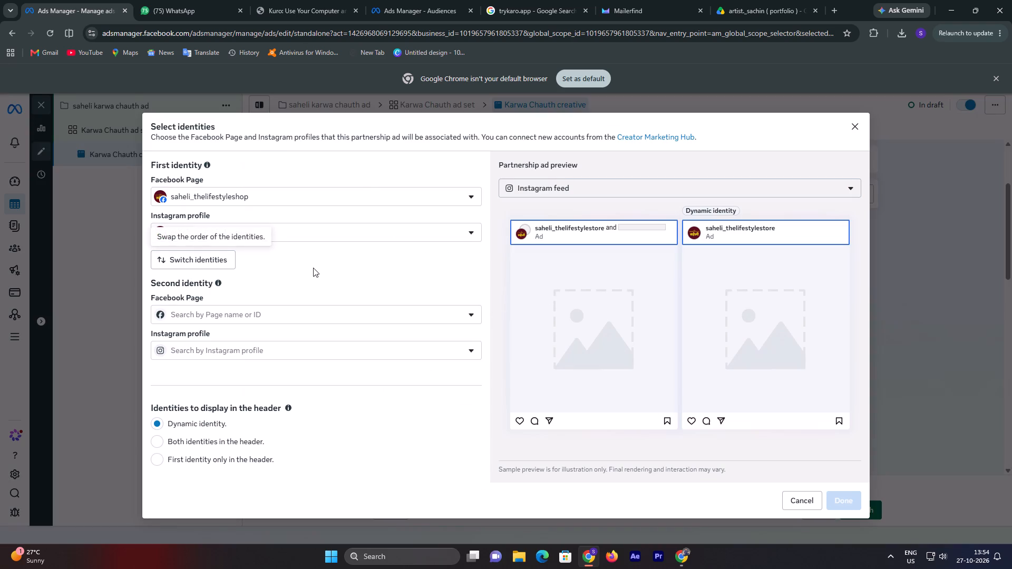
left_click(845, 126)
Open the partner content post selection for the ad creative and close it without choosing a post.
scroll(461, 239, "up", 2)
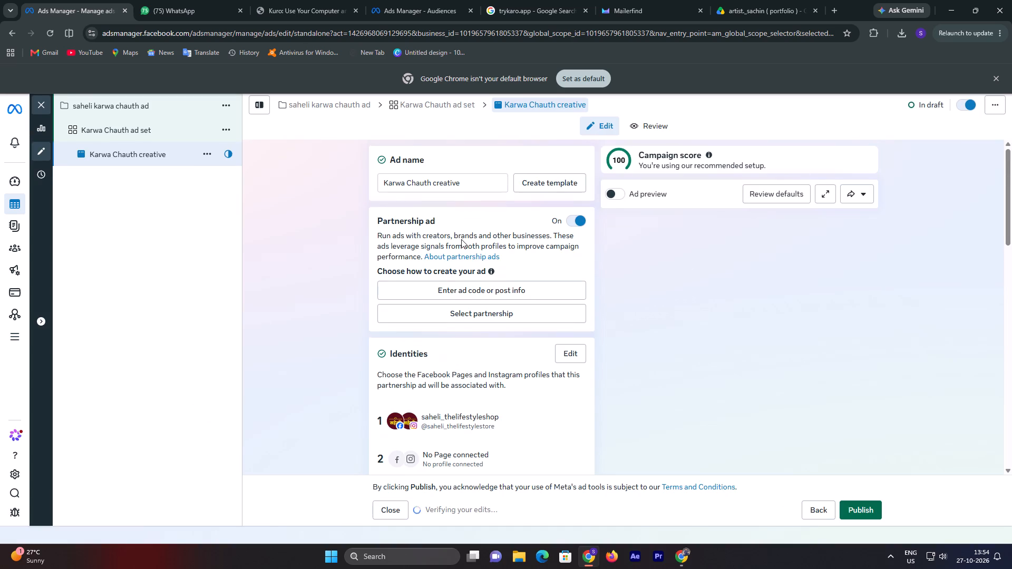
scroll(508, 281, "up", 4)
scroll(508, 281, "down", 3)
scroll(493, 274, "up", 1)
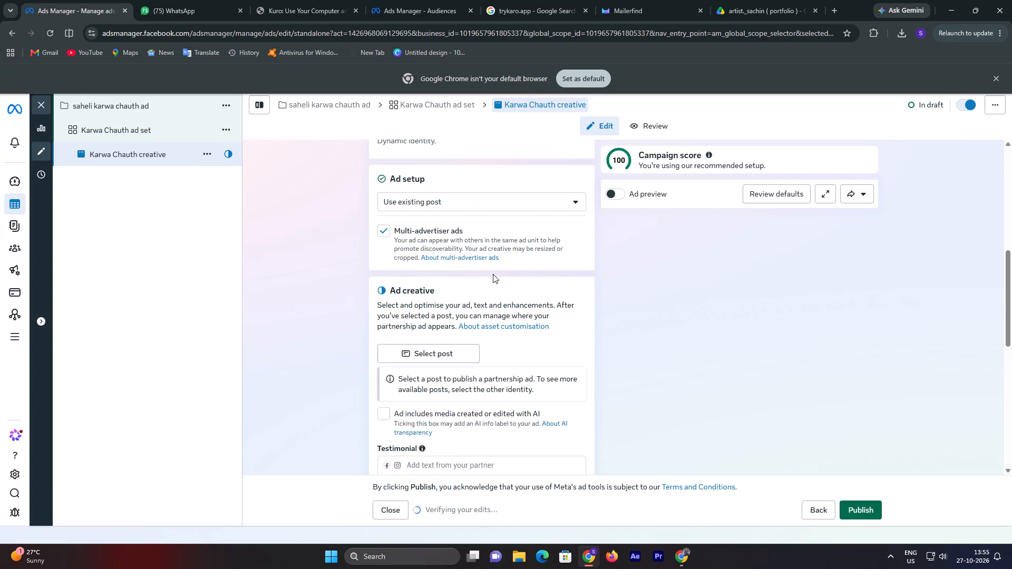
left_click(446, 359)
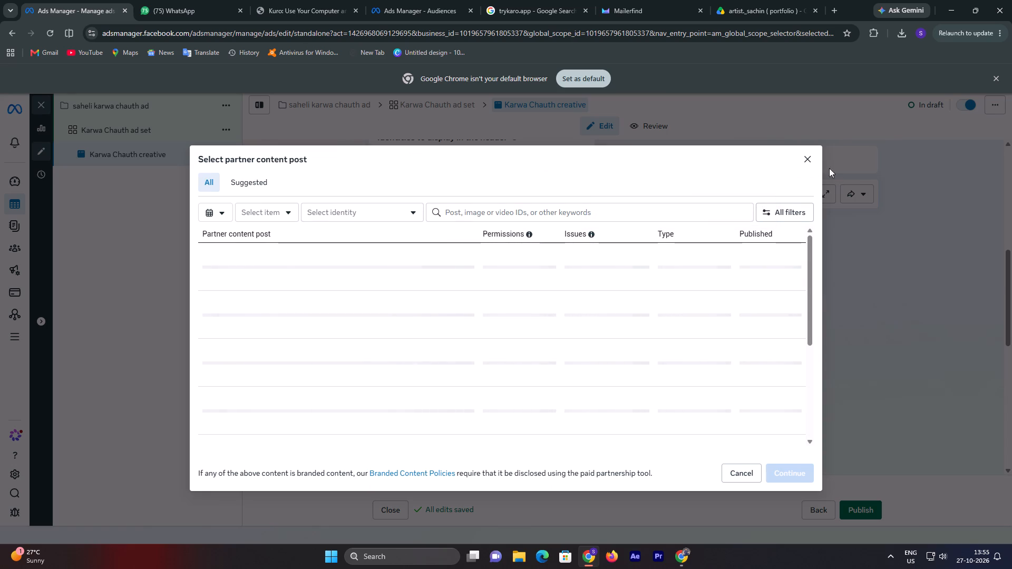
left_click(809, 163)
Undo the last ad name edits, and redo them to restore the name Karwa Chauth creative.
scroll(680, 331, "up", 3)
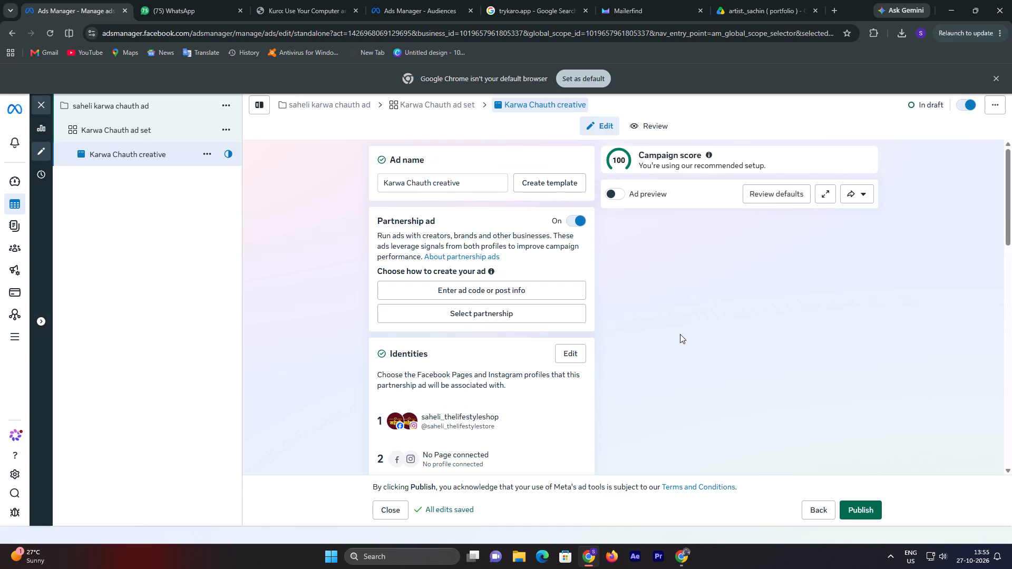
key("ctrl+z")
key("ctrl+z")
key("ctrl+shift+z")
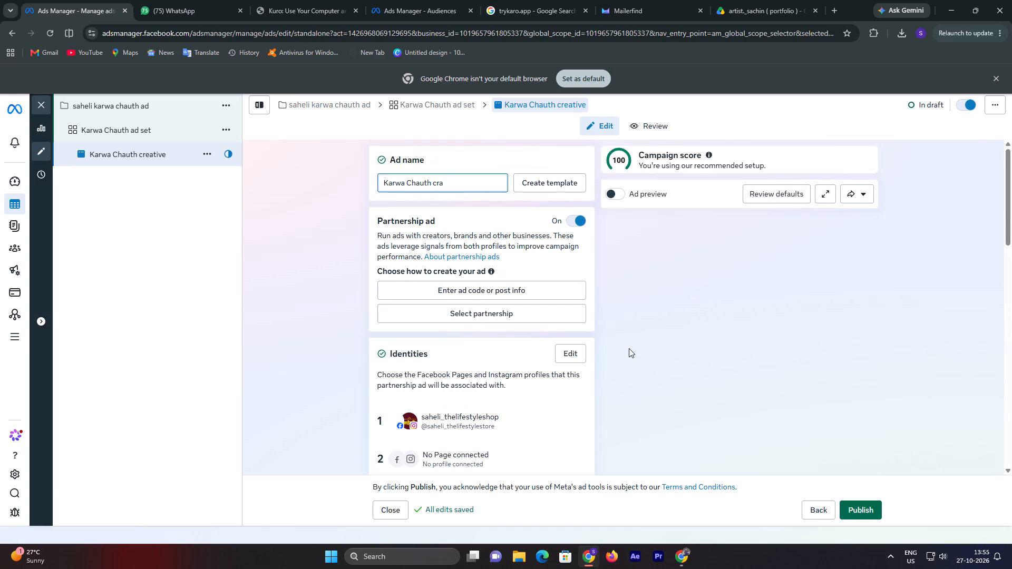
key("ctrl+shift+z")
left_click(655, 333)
Check the Instagram profiles and Facebook Pages available for the first identity, then cancel the identity selection.
scroll(496, 396, "down", 1)
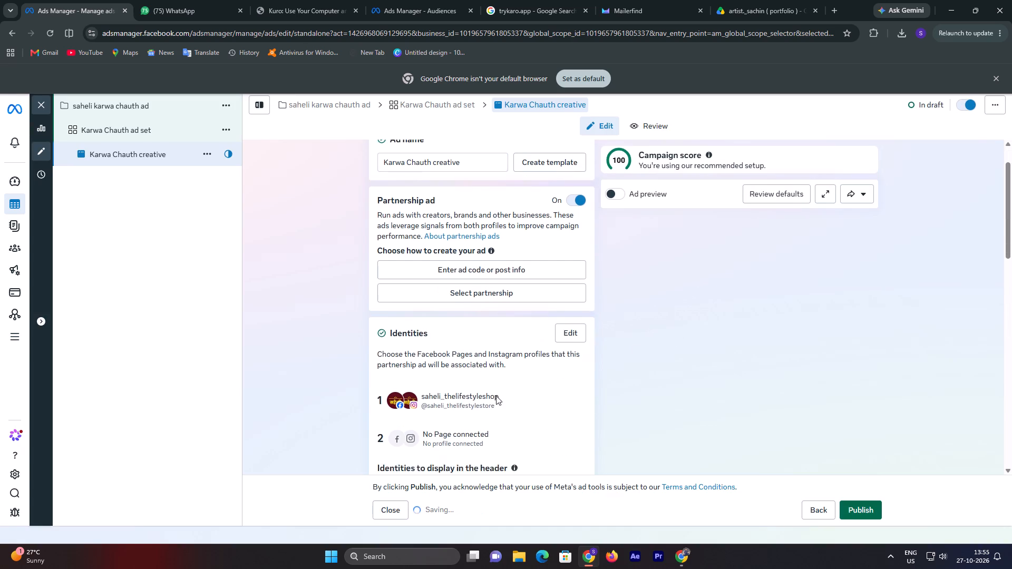
left_click(576, 284)
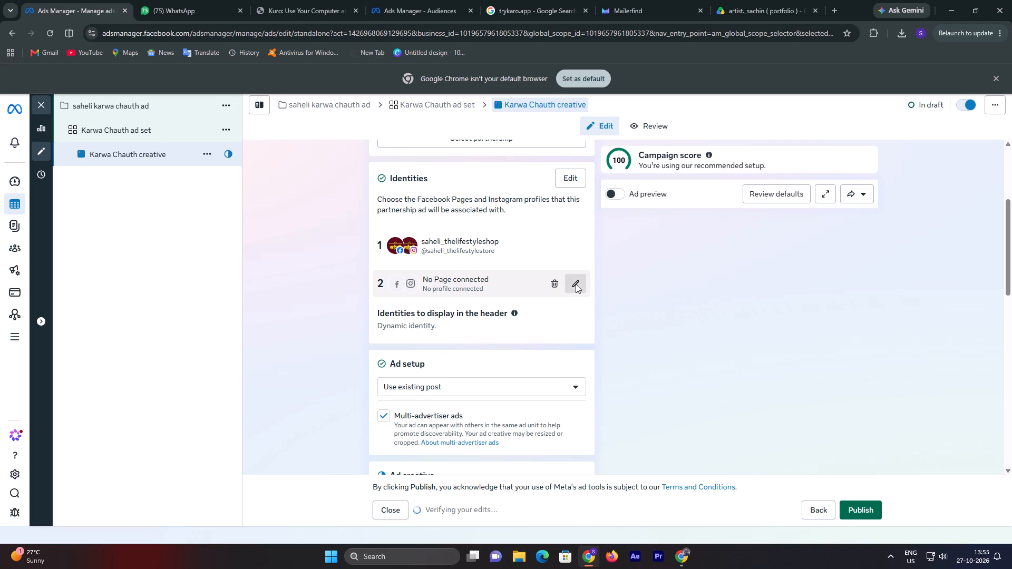
left_click(283, 228)
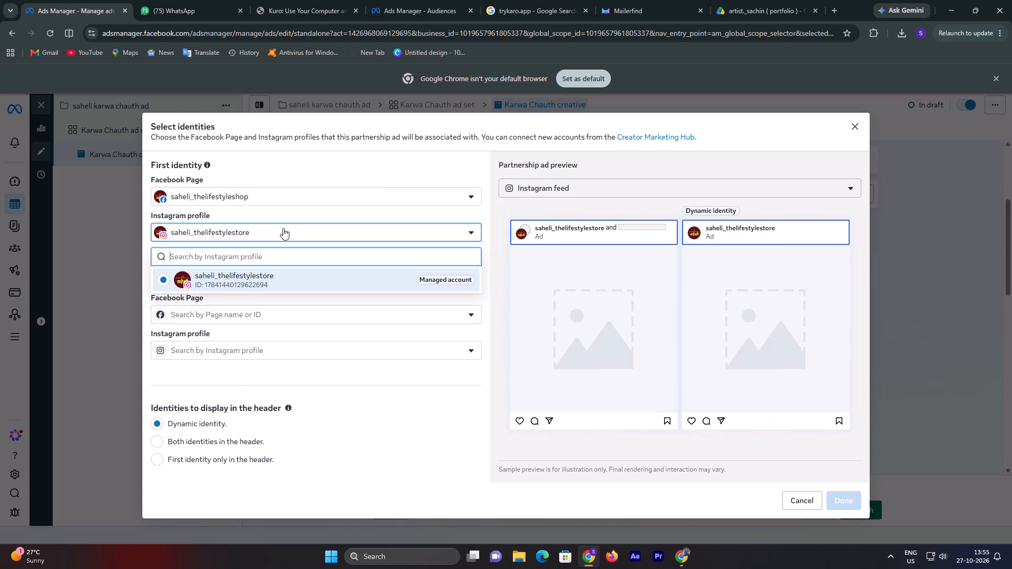
left_click(321, 198)
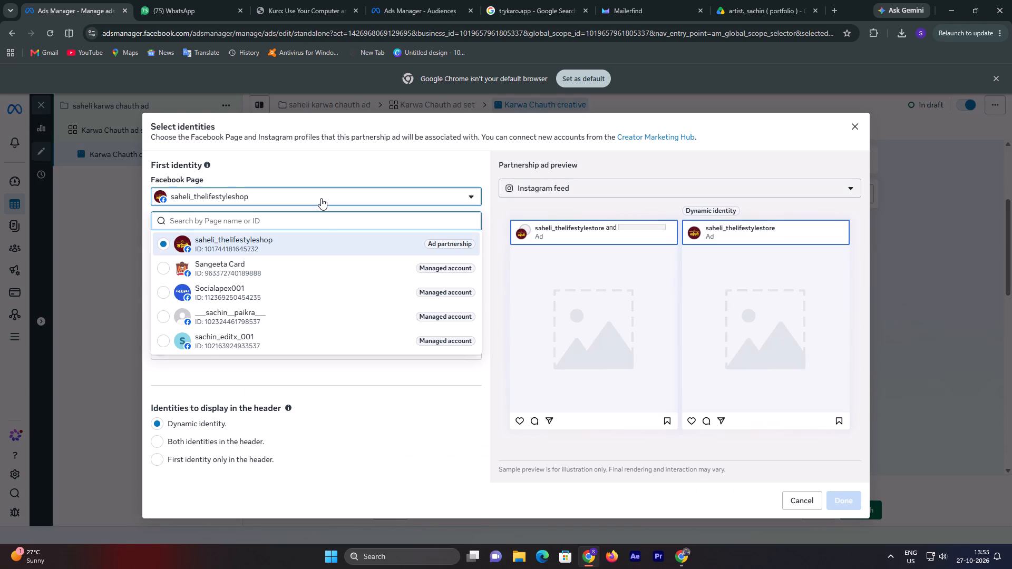
left_click(325, 247)
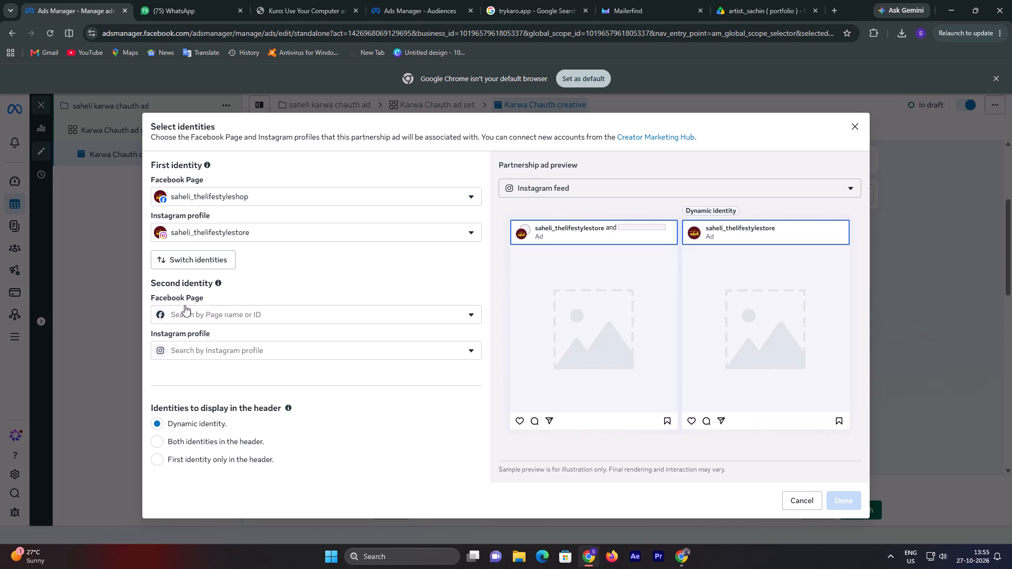
scroll(284, 288, "down", 2)
left_click(810, 505)
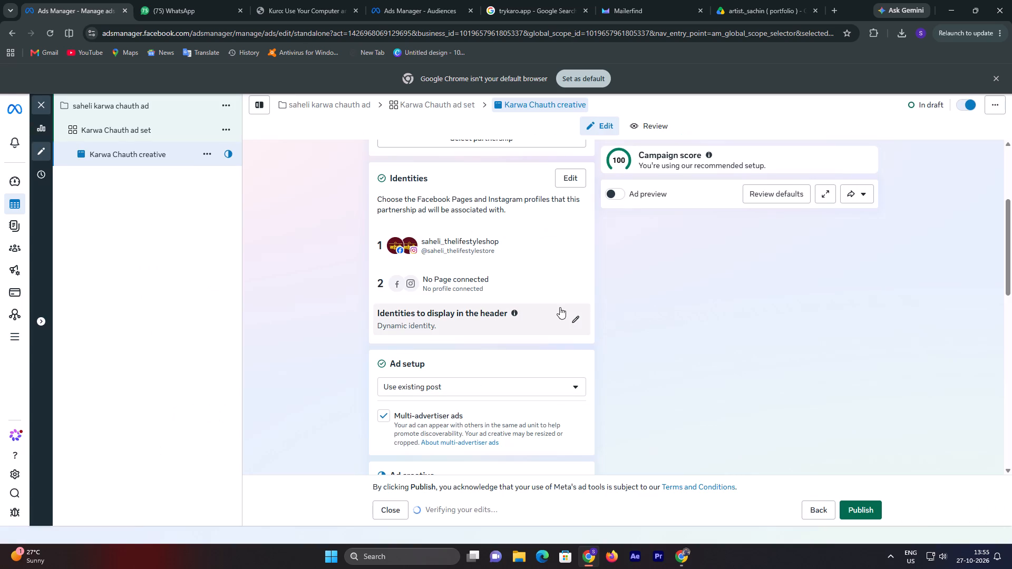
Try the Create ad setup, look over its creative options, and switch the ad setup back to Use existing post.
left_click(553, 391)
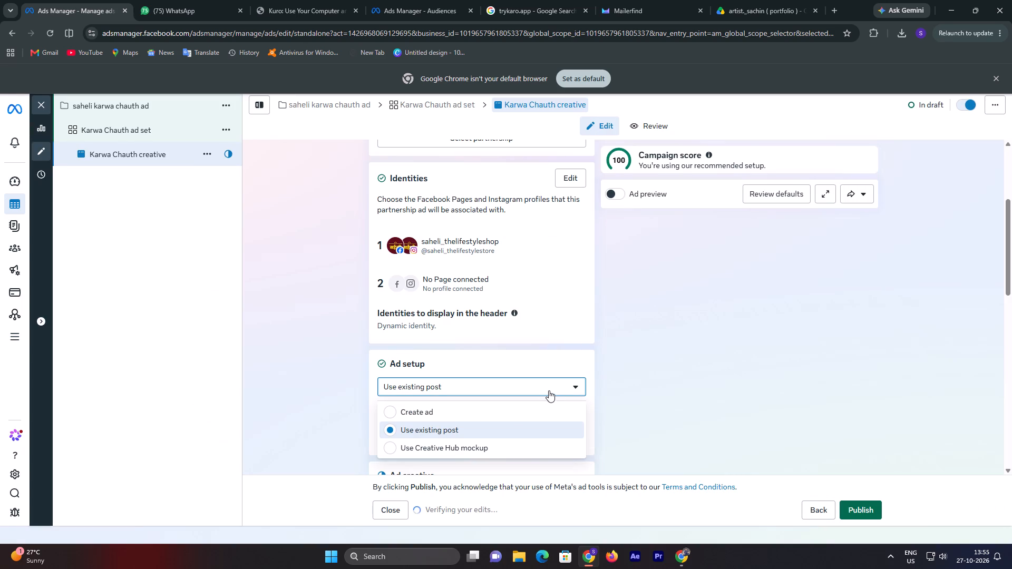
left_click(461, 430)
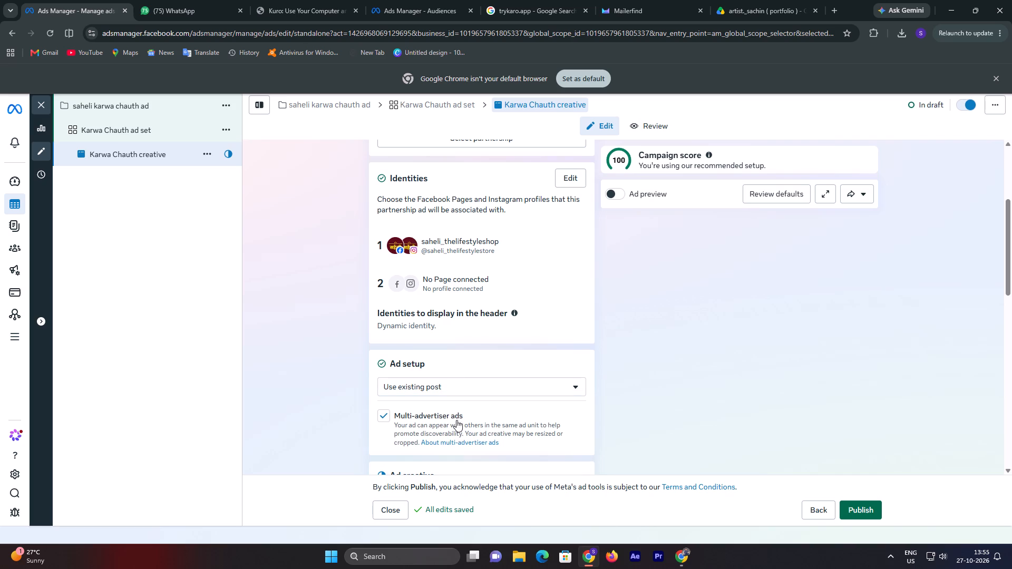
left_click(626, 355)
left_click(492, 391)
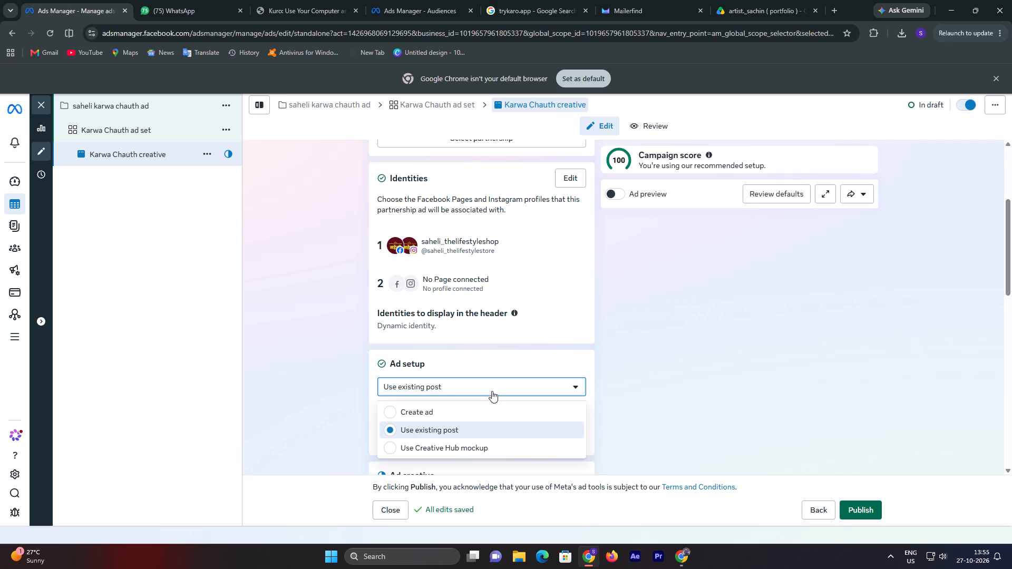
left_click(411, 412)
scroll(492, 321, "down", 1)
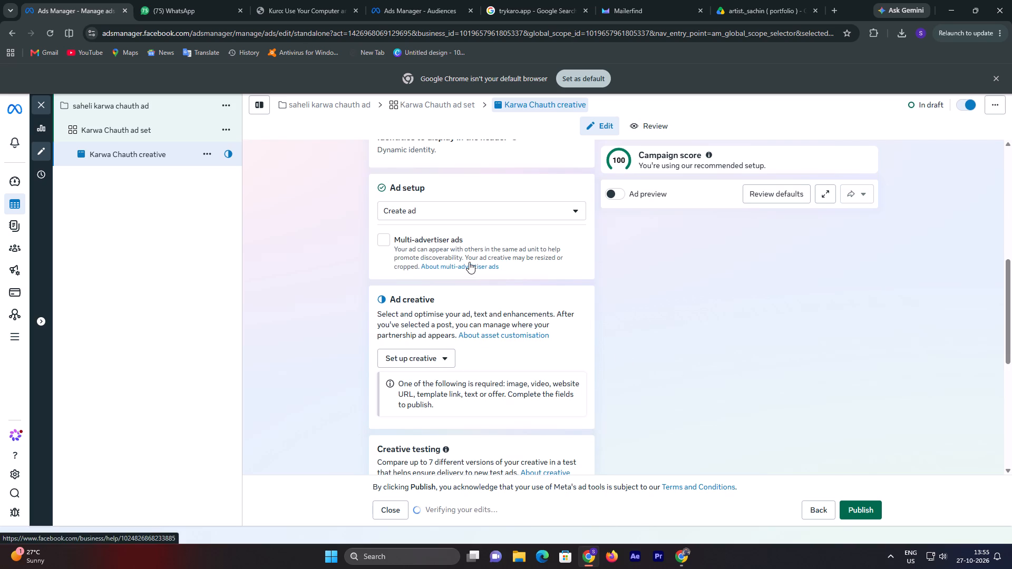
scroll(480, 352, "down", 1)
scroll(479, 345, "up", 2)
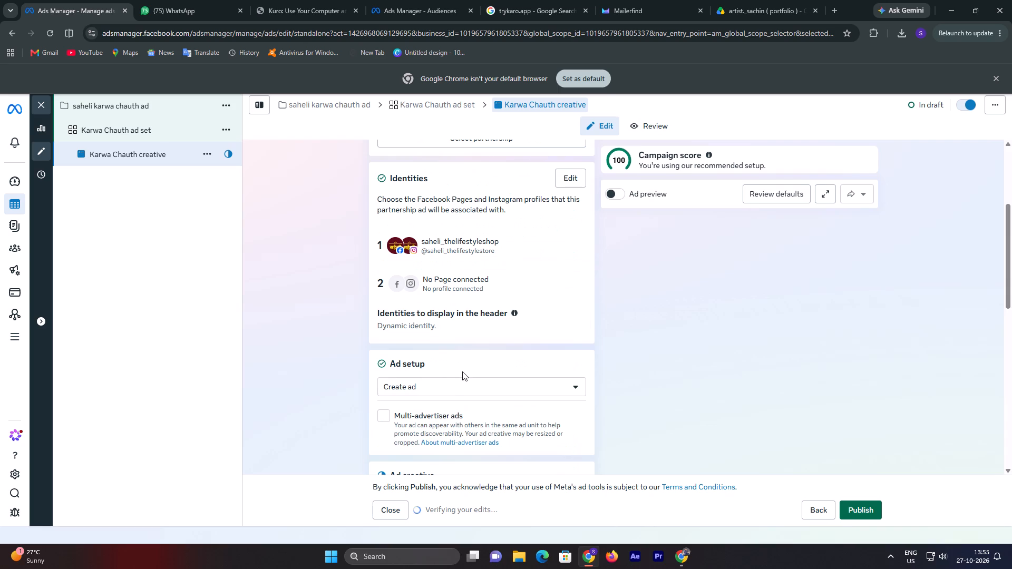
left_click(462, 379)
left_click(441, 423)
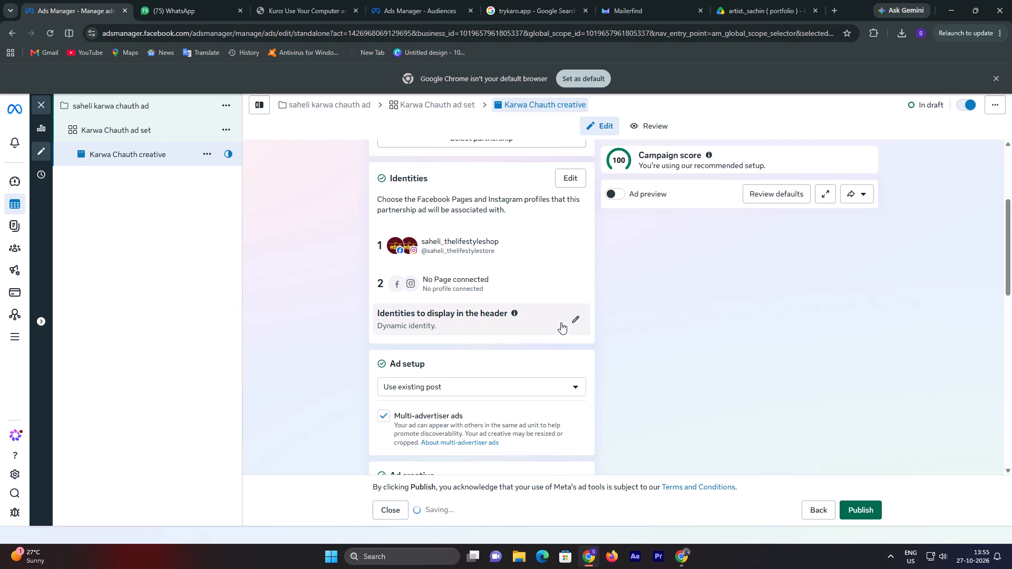
Switch the partnership ad's identities so saheli_thelifestyleshop and its Instagram profile are the second identity, and apply the change.
left_click(579, 320)
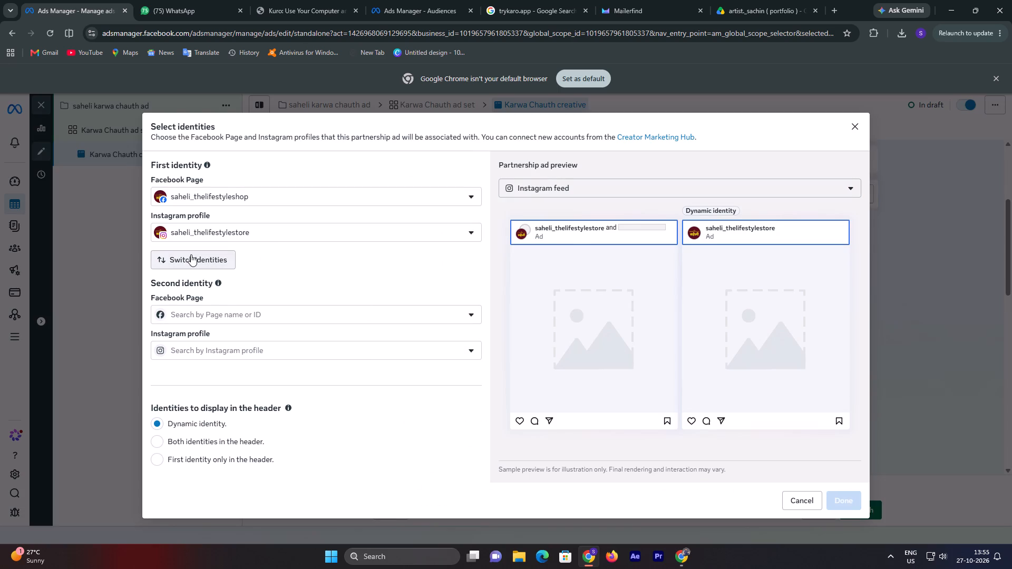
left_click(191, 254)
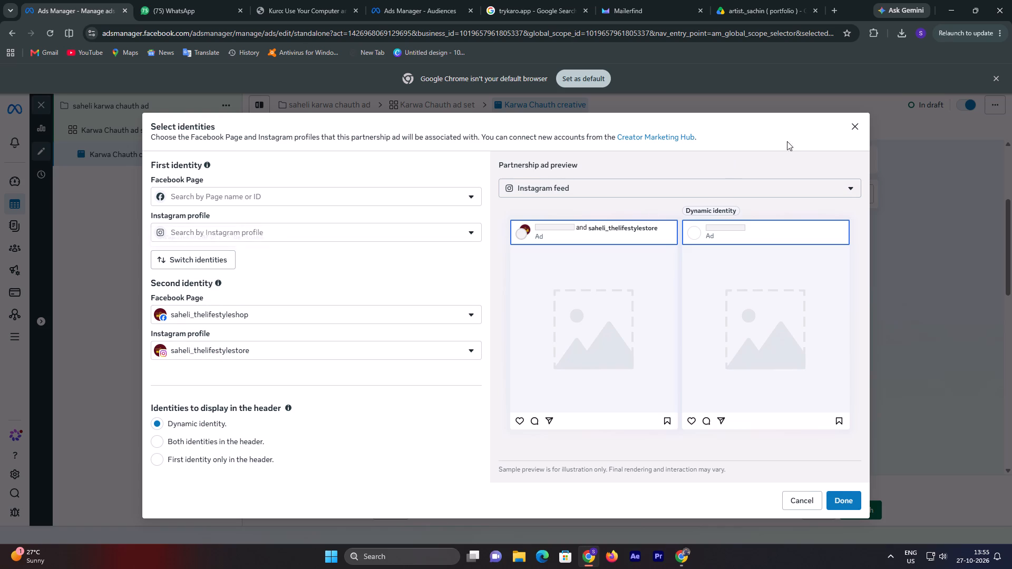
left_click(201, 250)
left_click(196, 260)
left_click(196, 260)
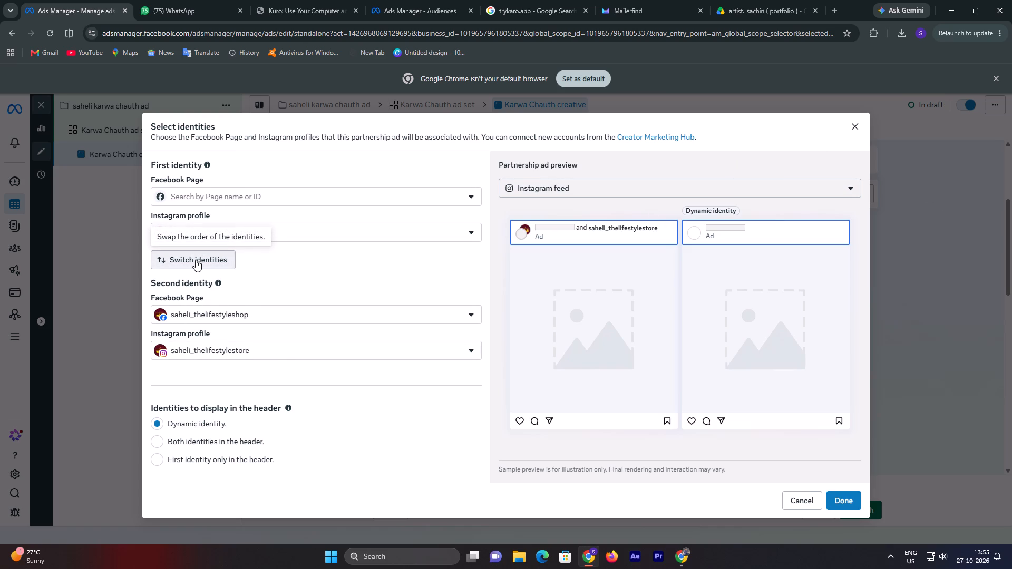
left_click(841, 496)
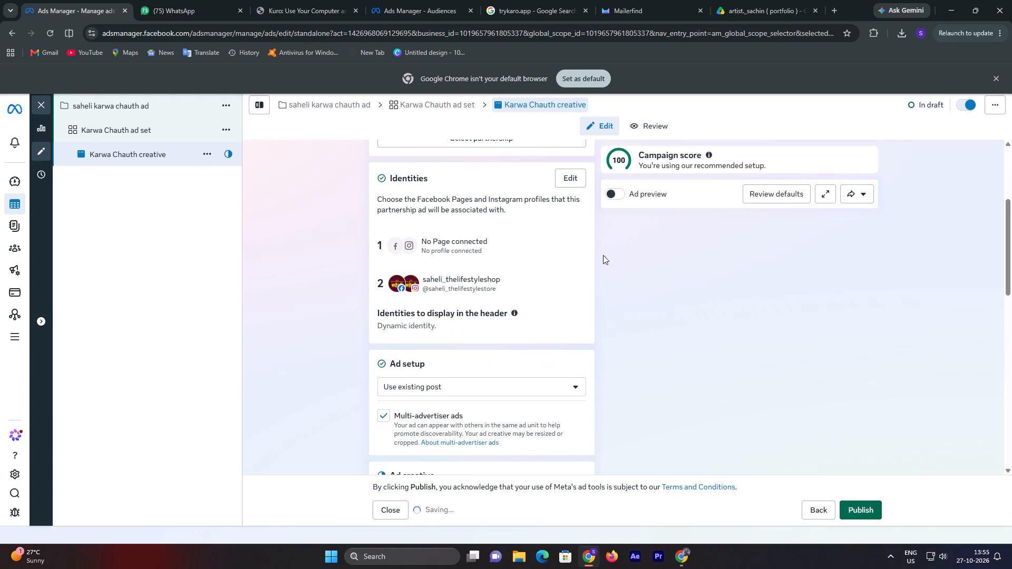
Examine the ad's sections from partnership settings to tracking, including the creative test setup, without confirming a test.
scroll(507, 274, "up", 1)
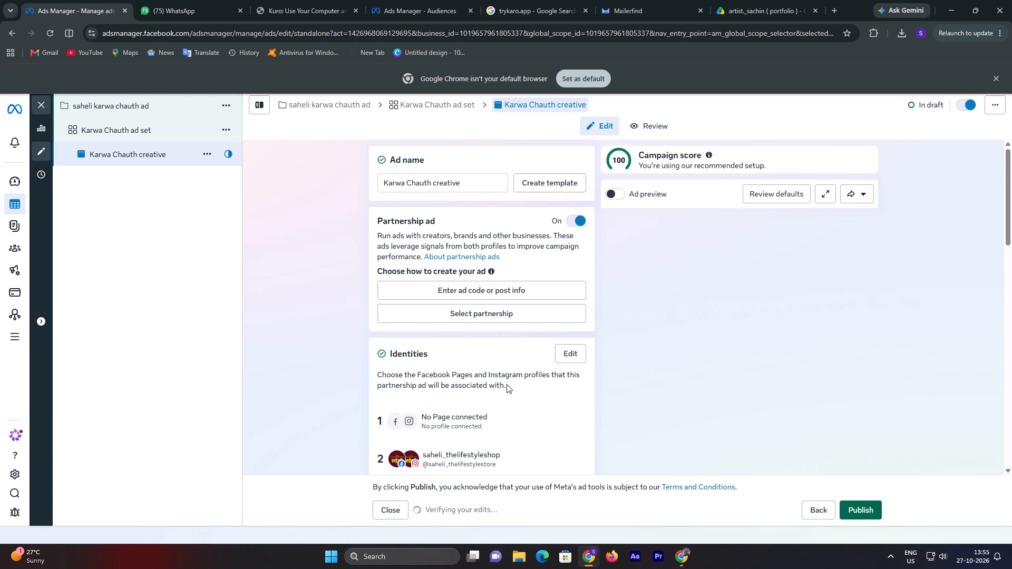
scroll(507, 384, "up", 1)
scroll(521, 364, "down", 2)
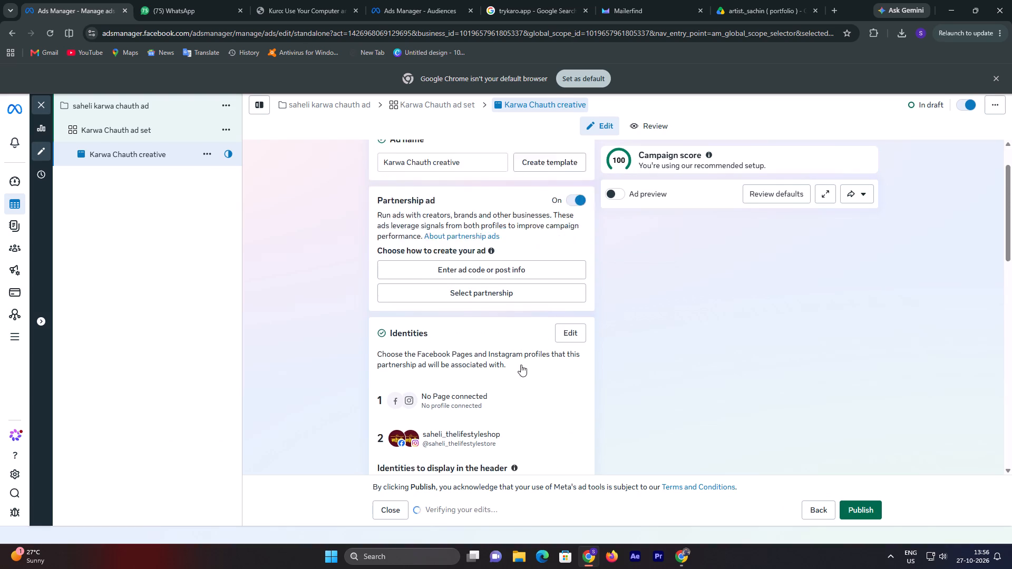
scroll(521, 365, "down", 2)
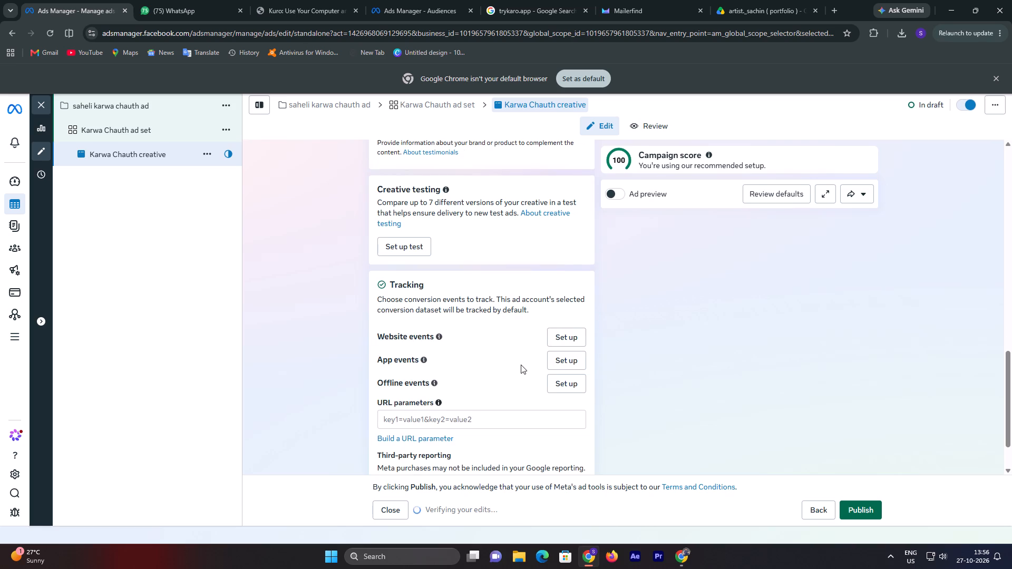
left_click(412, 251)
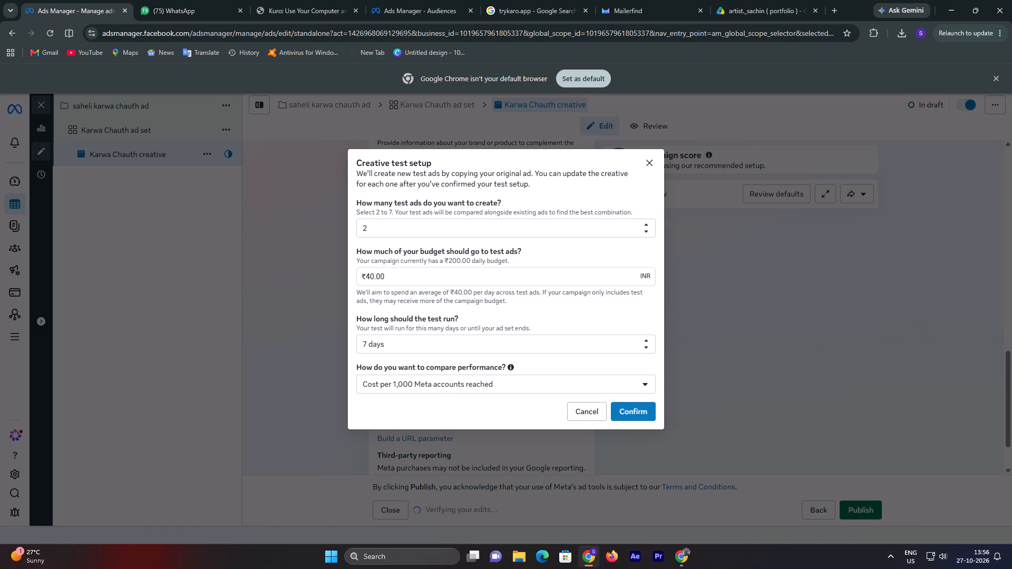
left_click(651, 165)
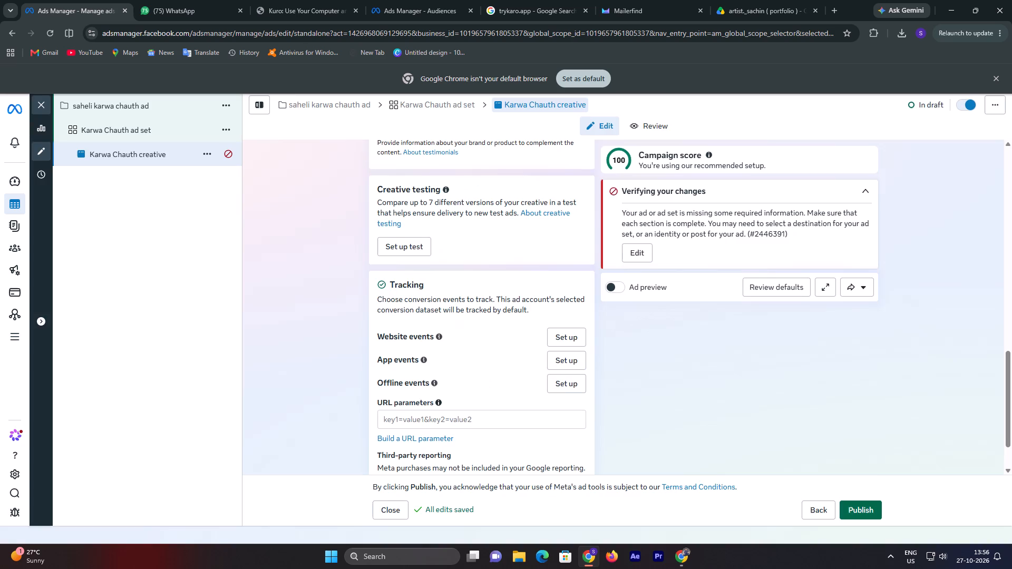
scroll(479, 382, "down", 2)
scroll(479, 382, "up", 2)
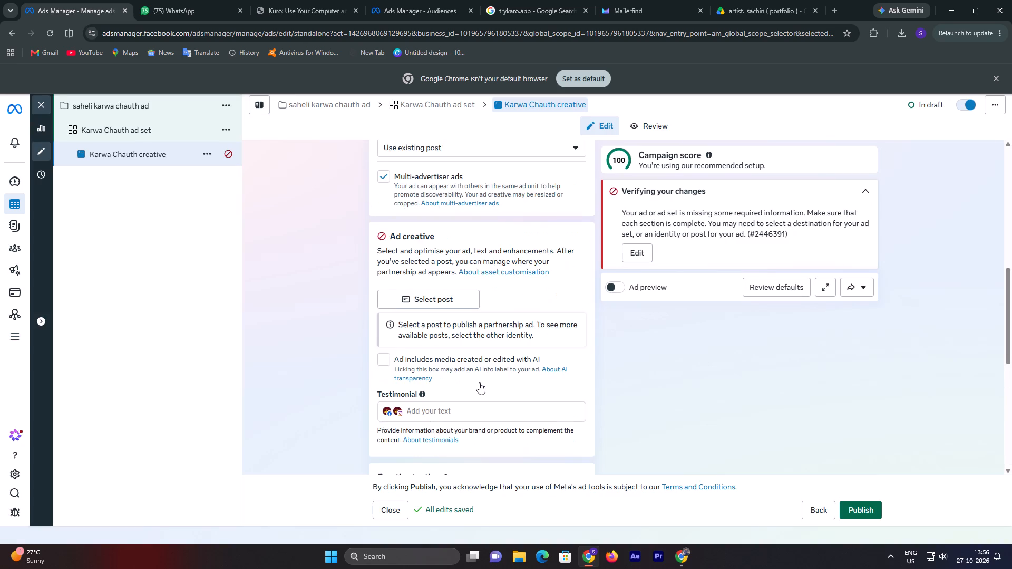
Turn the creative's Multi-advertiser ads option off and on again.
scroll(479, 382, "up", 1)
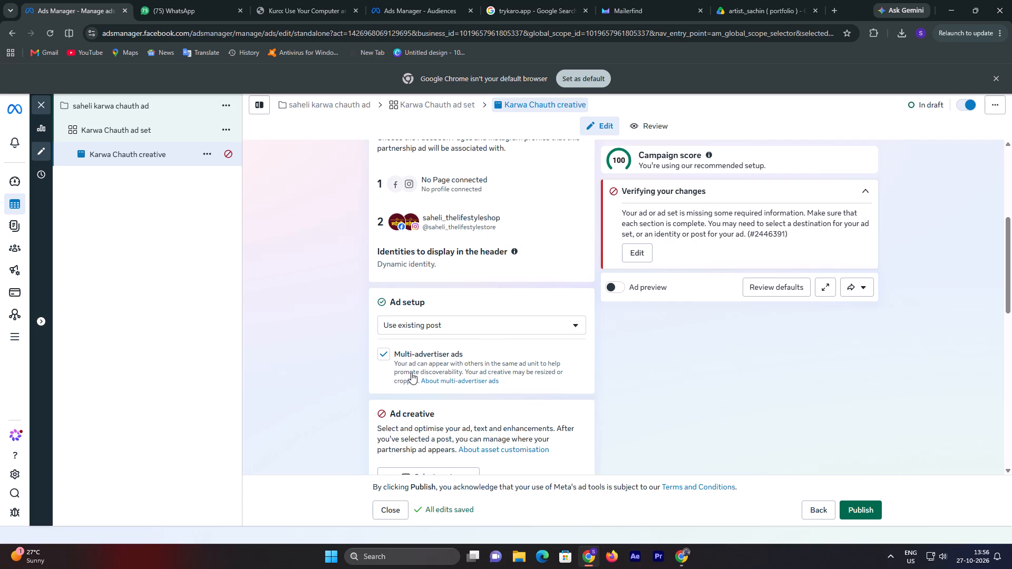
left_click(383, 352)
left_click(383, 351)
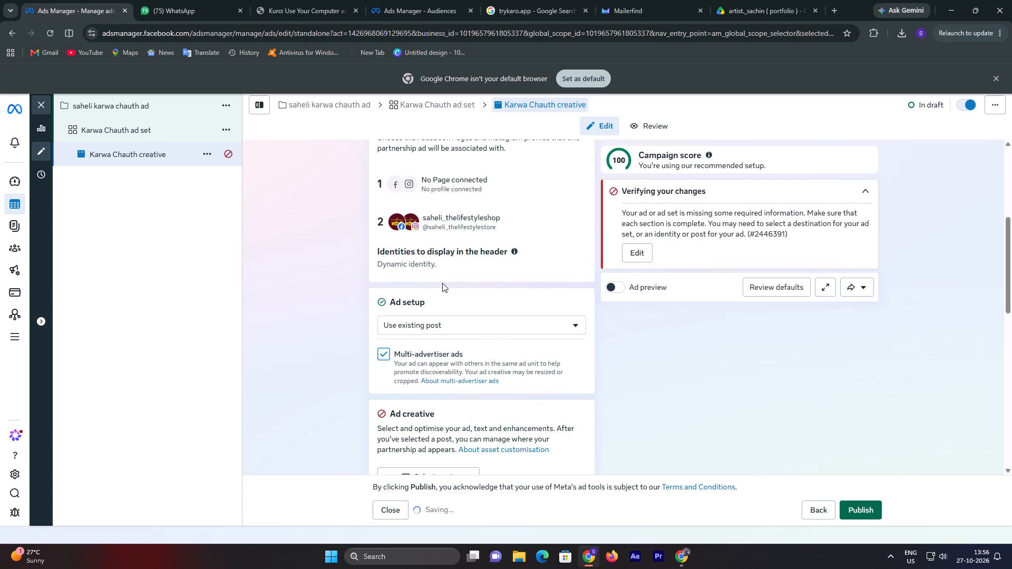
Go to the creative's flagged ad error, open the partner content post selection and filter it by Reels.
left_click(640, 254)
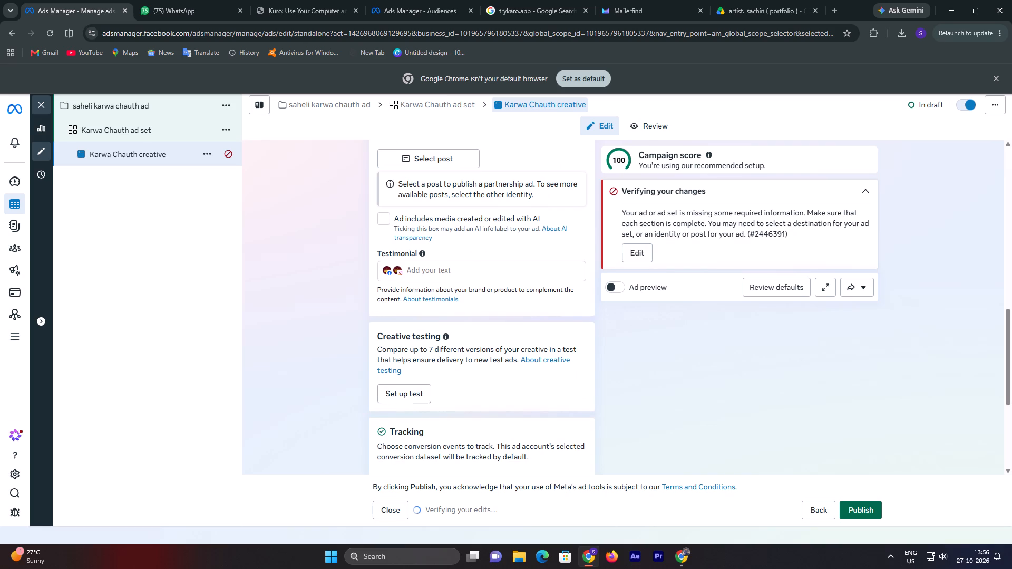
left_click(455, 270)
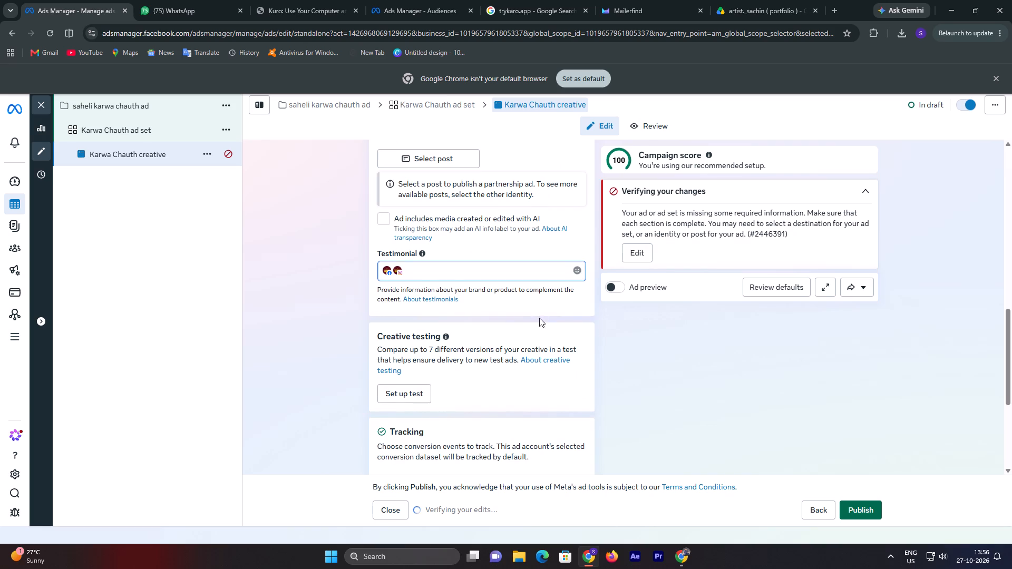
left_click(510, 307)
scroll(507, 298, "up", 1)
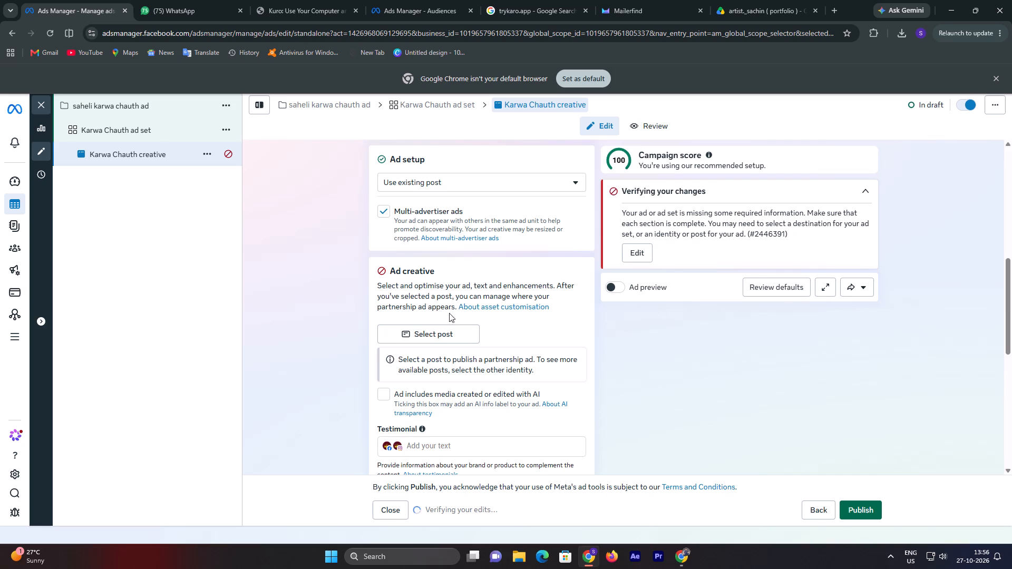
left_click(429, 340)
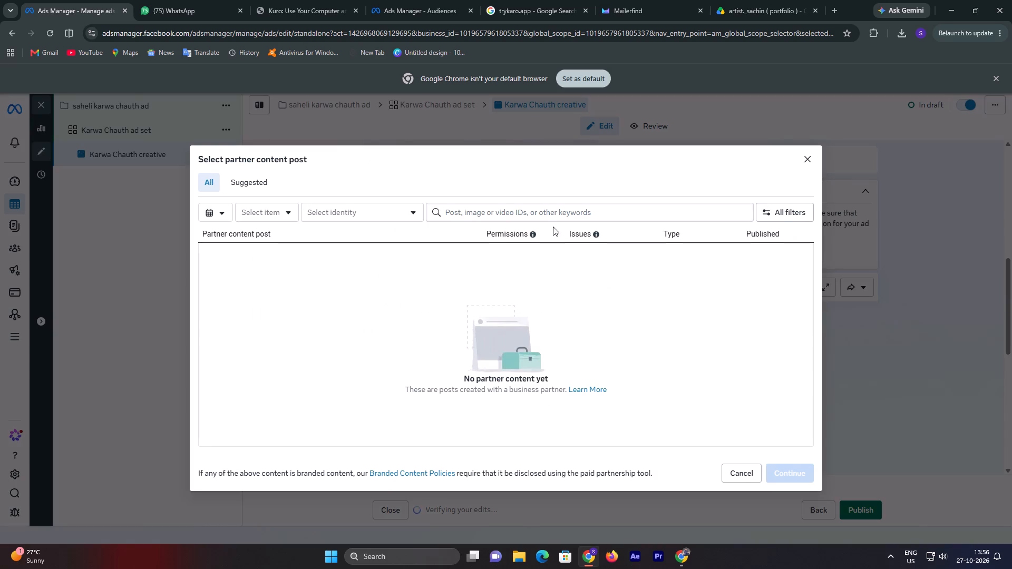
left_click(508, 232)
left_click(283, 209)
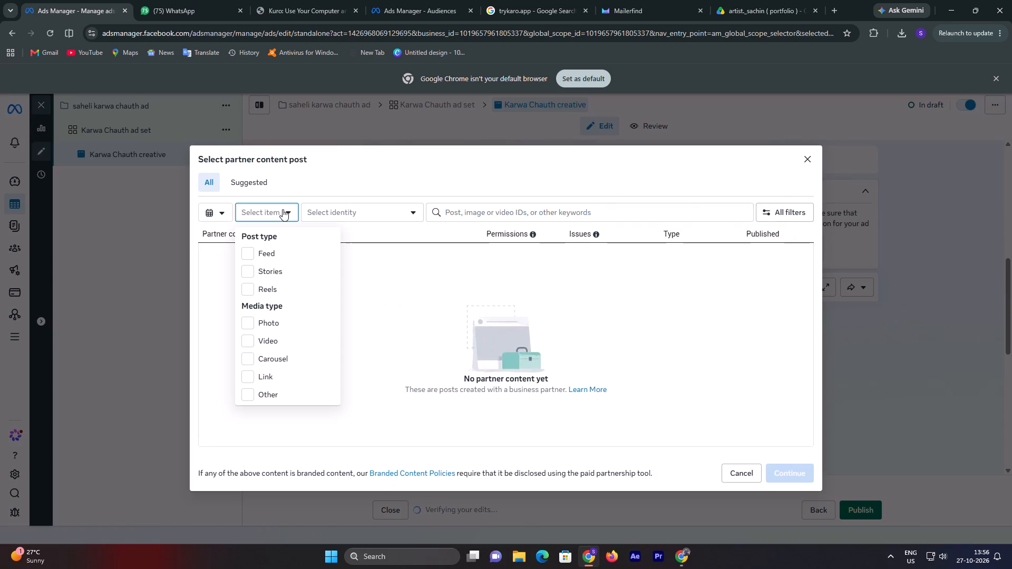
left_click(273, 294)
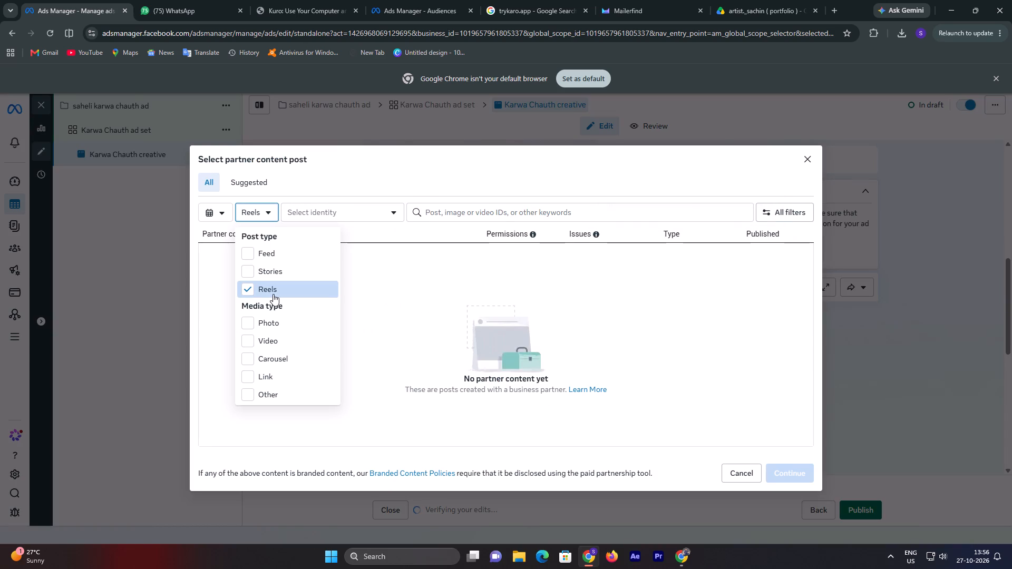
Check the suggested and full lists of partner content posts, and leave the post selection without choosing one.
left_click(381, 296)
left_click(256, 181)
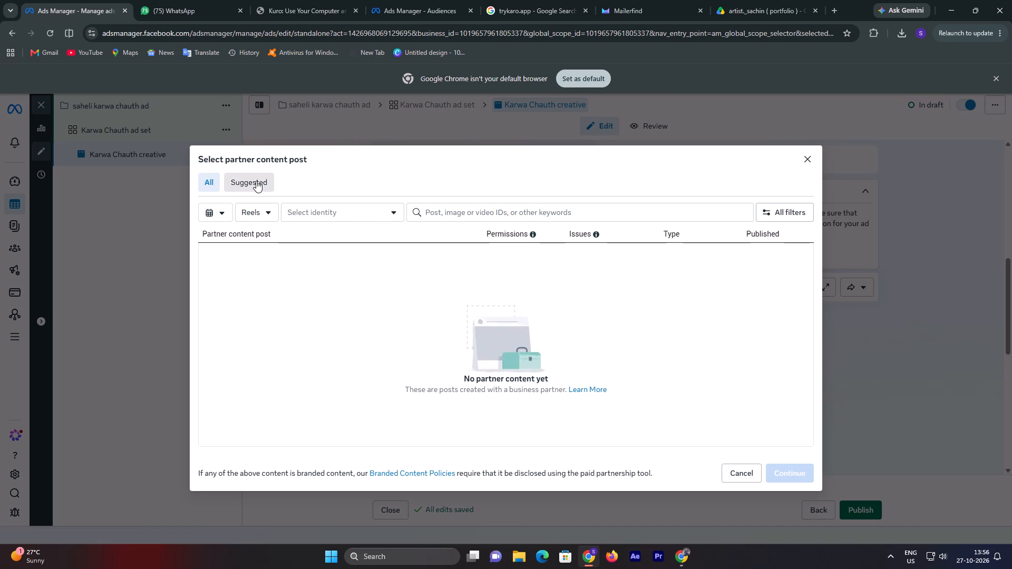
left_click(208, 181)
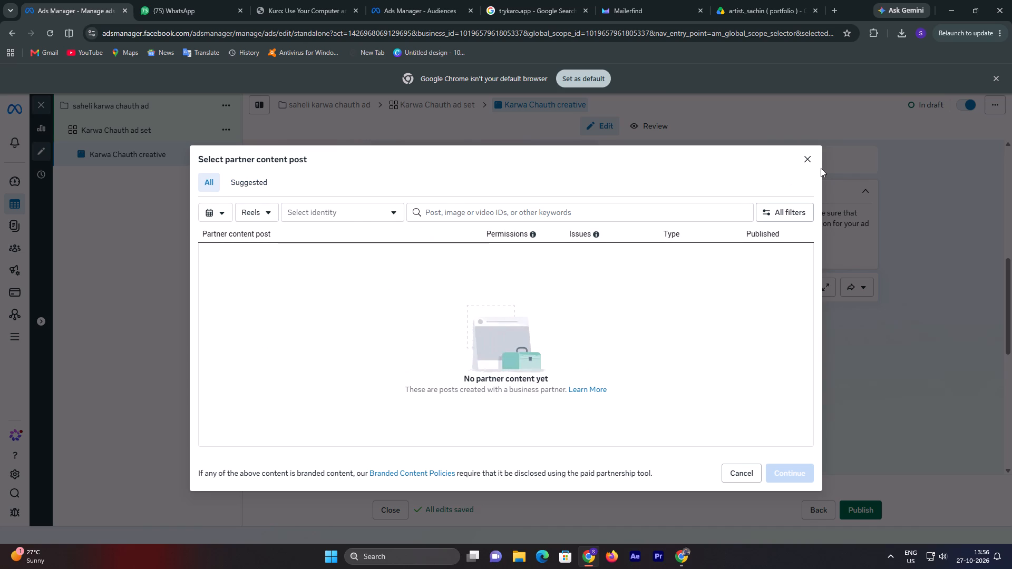
left_click(808, 160)
Review the Karwa Chauth creative's settings summary for missing items and return to editing it.
scroll(500, 390, "down", 3)
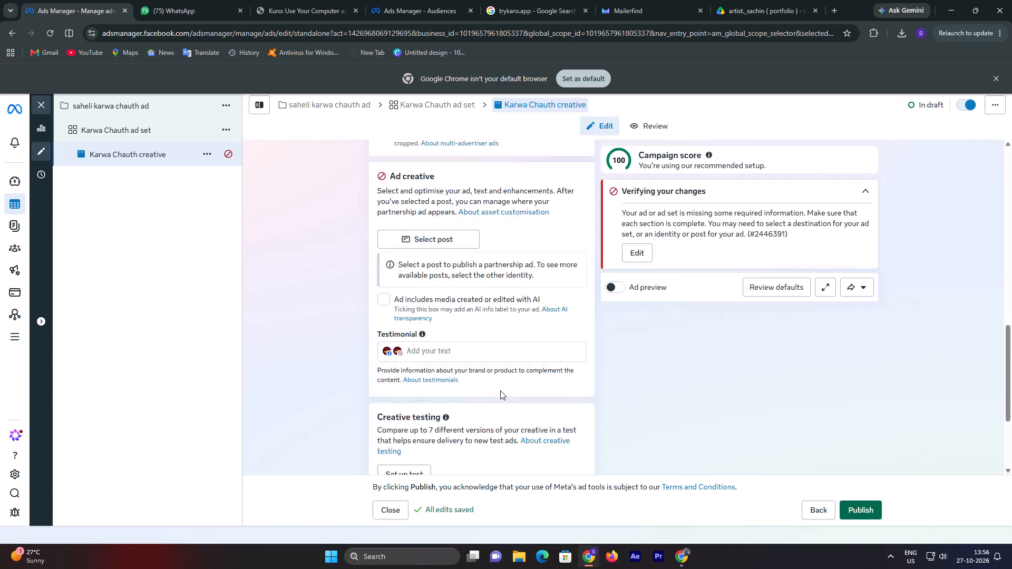
scroll(657, 380, "up", 9)
scroll(604, 367, "up", 4)
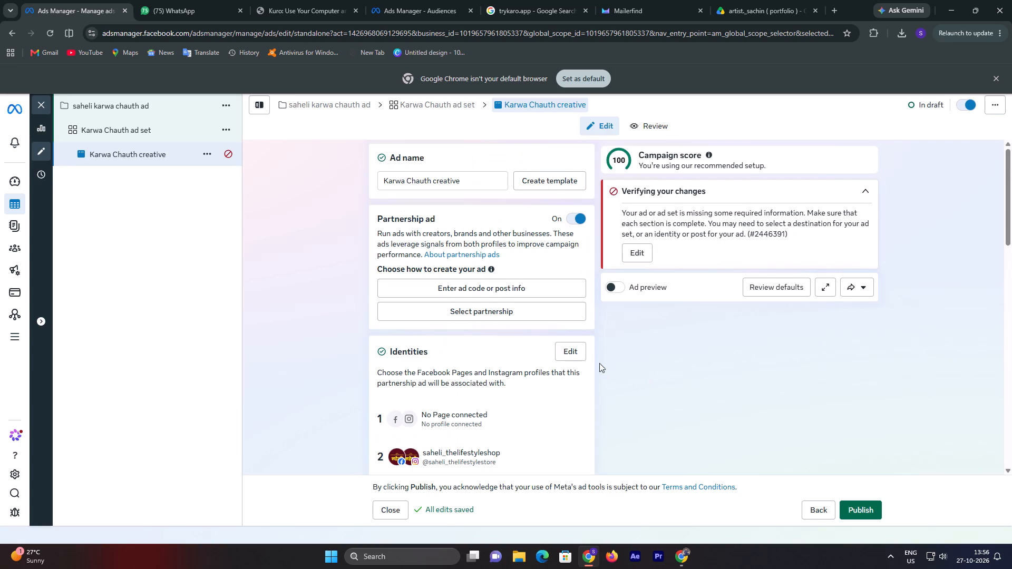
left_click(654, 130)
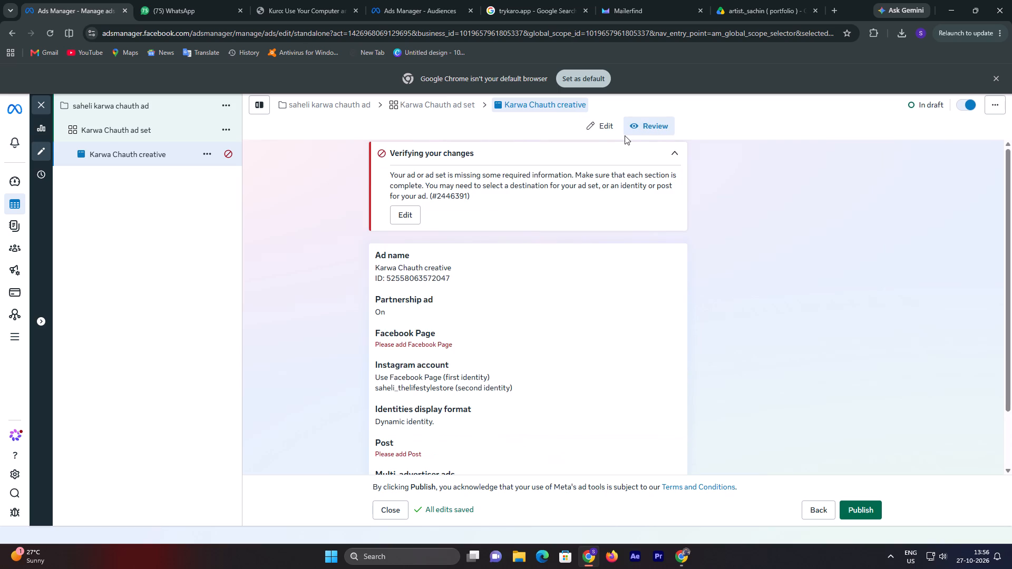
left_click(605, 129)
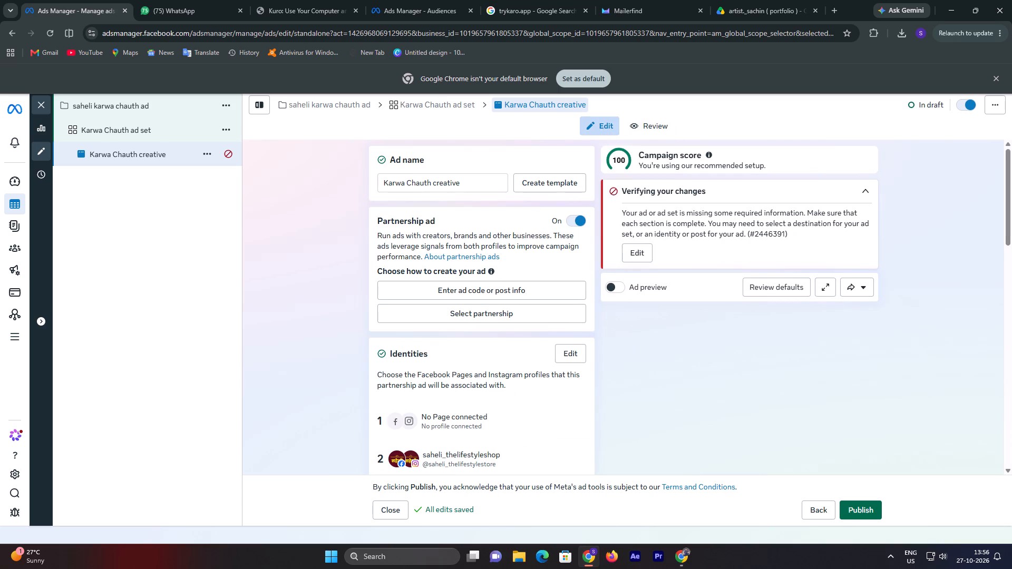
Remove the unconnected first identity from the partnership ad's Identities.
scroll(473, 434, "down", 1)
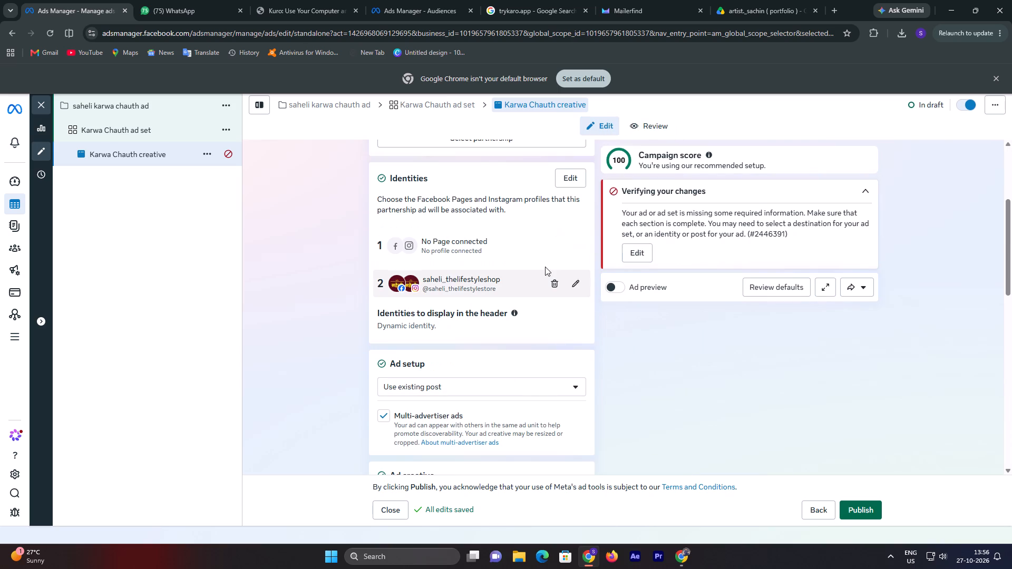
left_click(554, 243)
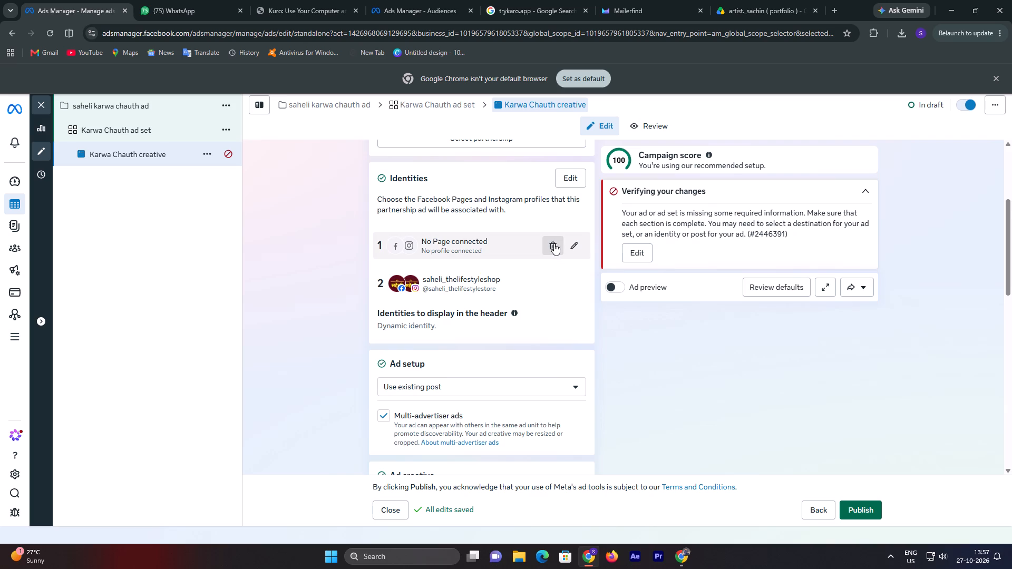
Keep Use existing post as the Karwa Chauth creative's ad setup.
left_click(471, 385)
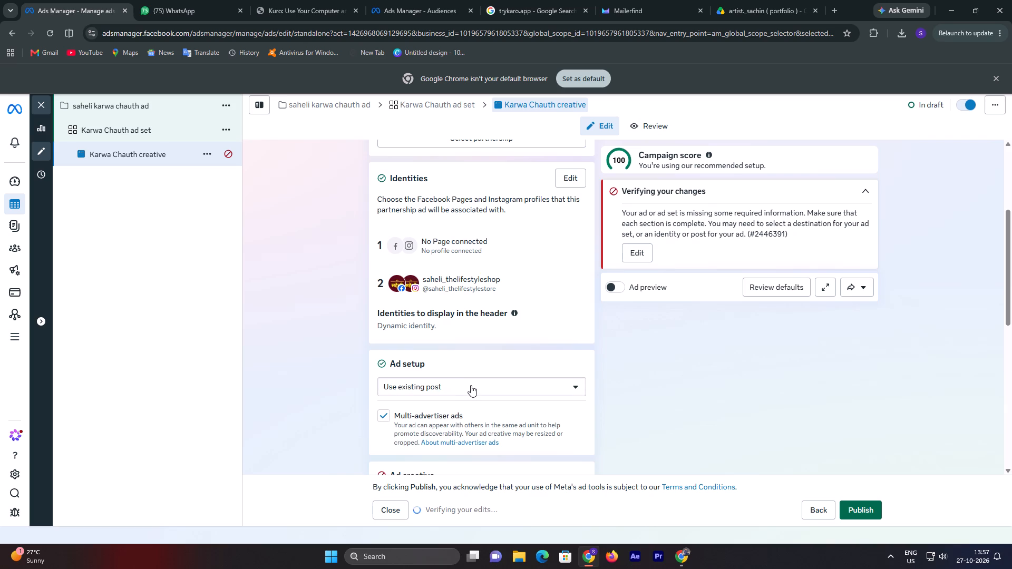
left_click(451, 427)
Open the help article about asset customisation for the ad creative.
scroll(433, 408, "down", 1)
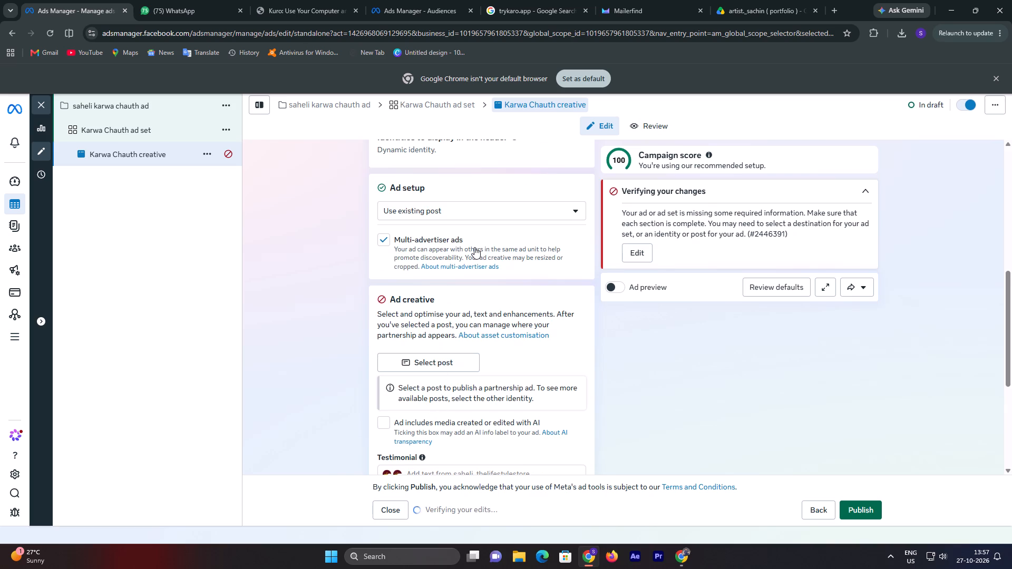
left_click(509, 336)
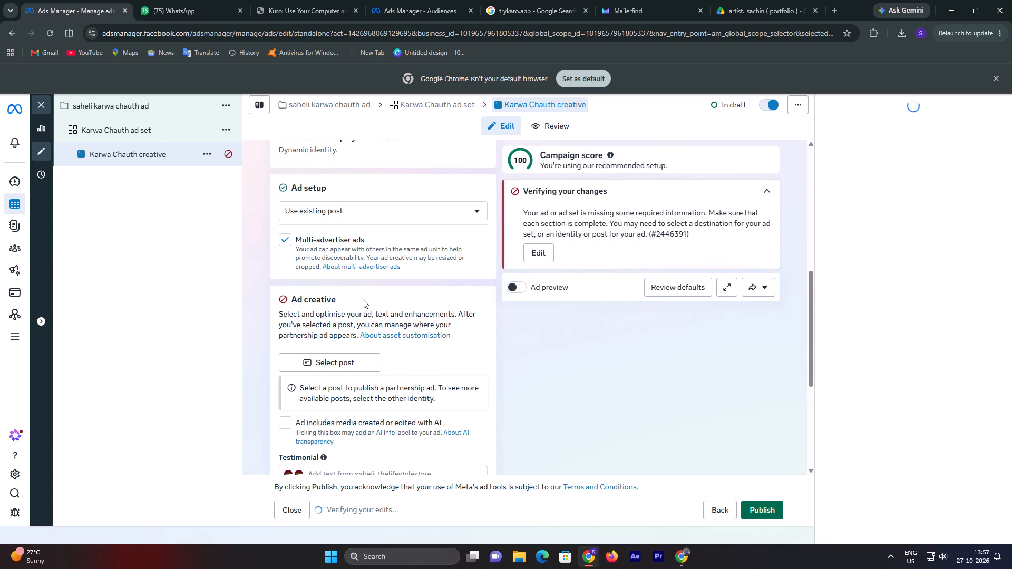
Mark the Karwa Chauth ad as including media created or edited with AI.
scroll(338, 346, "down", 1)
left_click(289, 247)
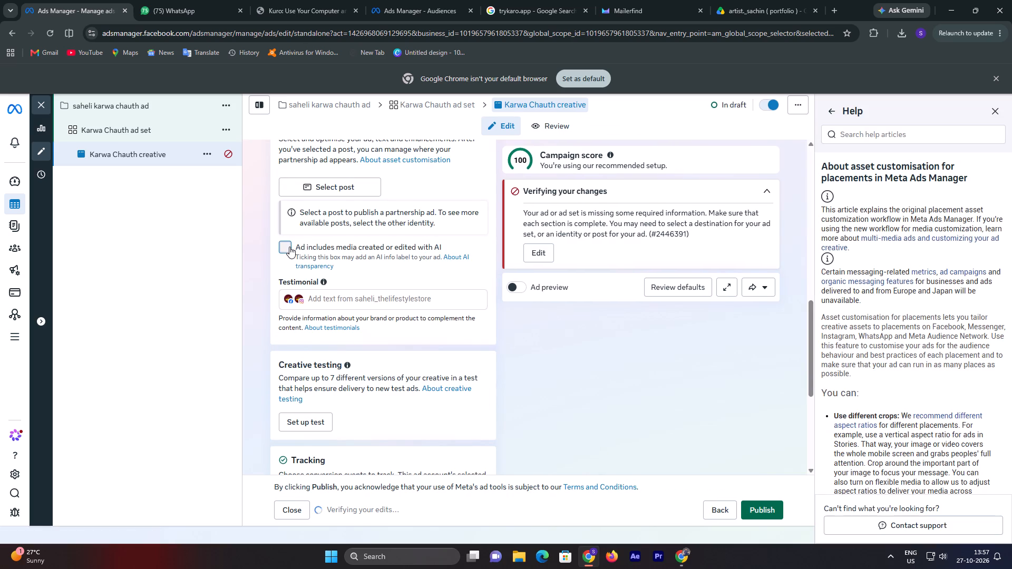
Reload the page and review the Karwa Chauth creative's settings from partnership and identities down to tracking.
left_click(351, 207)
left_click(449, 221)
left_click(43, 36)
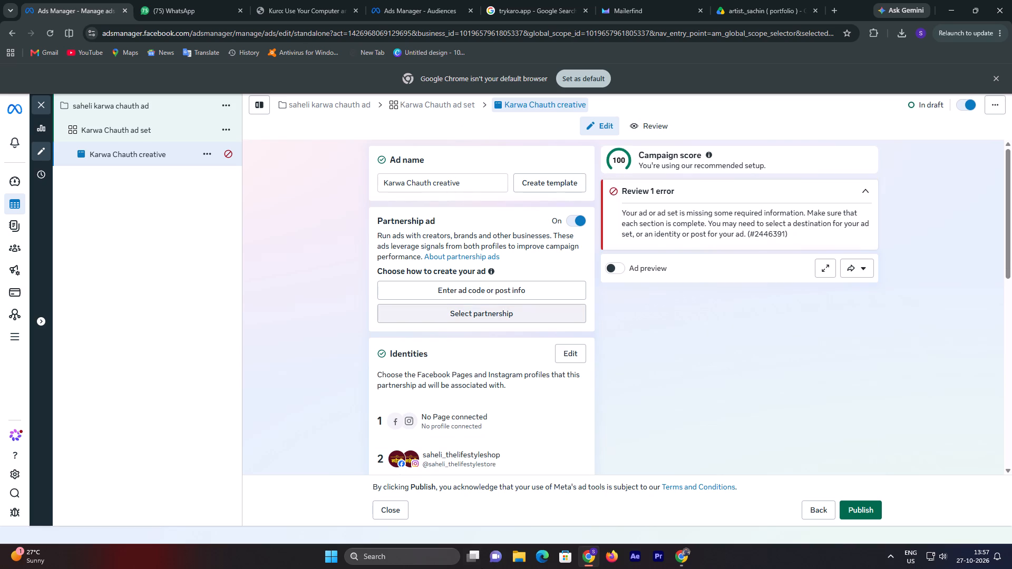
scroll(458, 395, "down", 1)
scroll(492, 347, "down", 2)
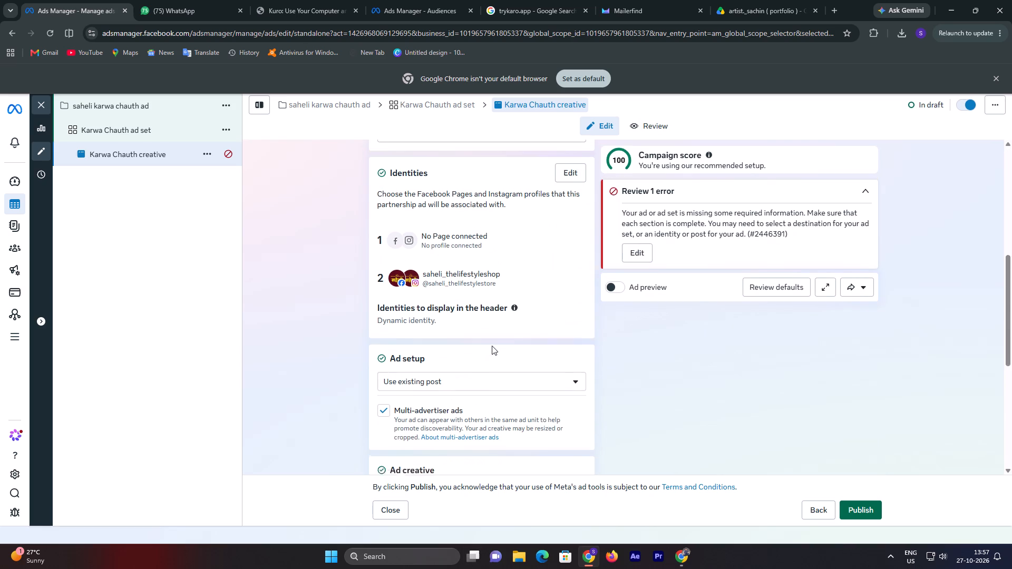
scroll(522, 370, "down", 2)
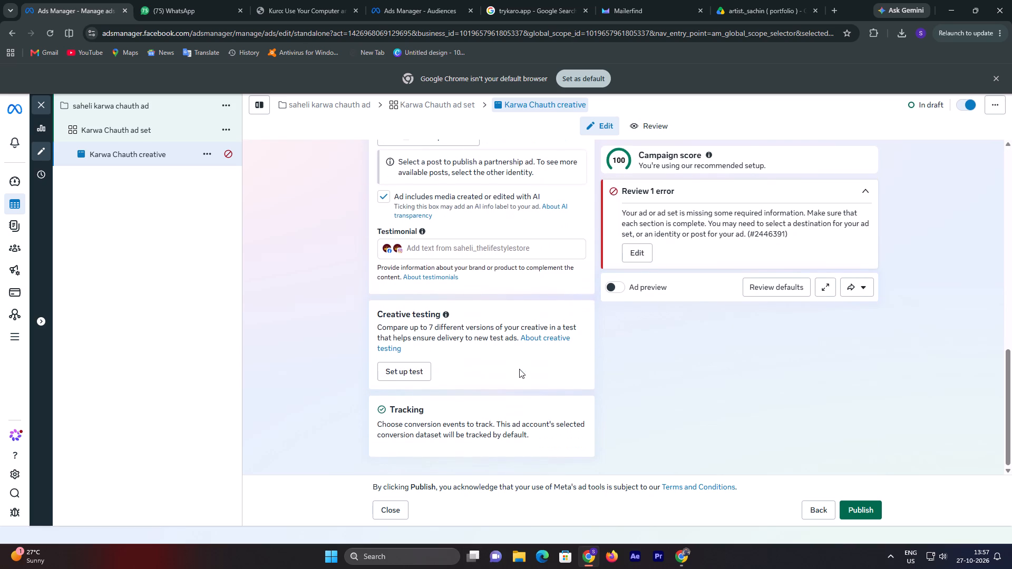
scroll(519, 369, "down", 5)
scroll(518, 367, "up", 8)
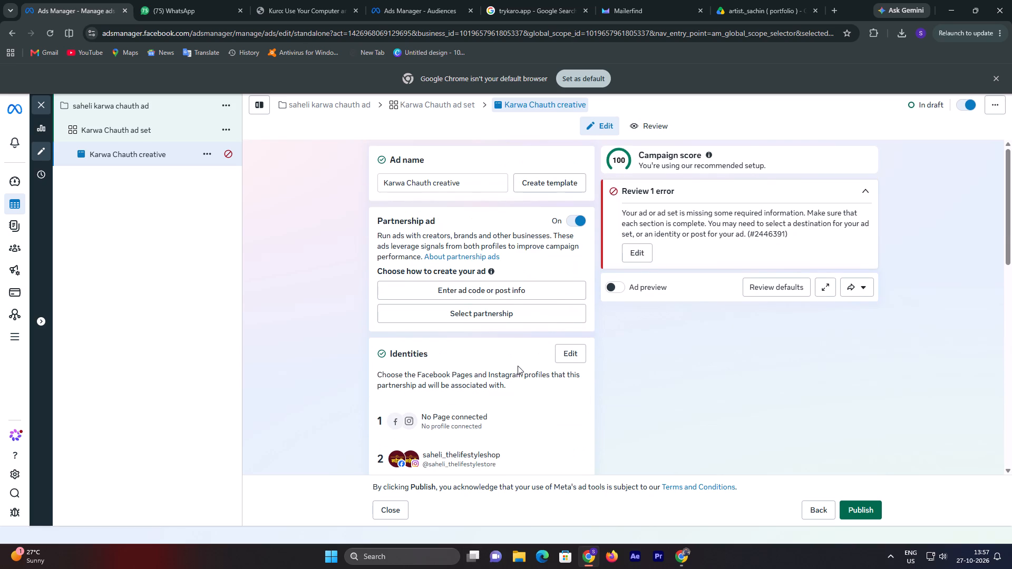
Delete the Karwa Chauth creative ad from the Karwa Chauth ad set.
left_click(208, 152)
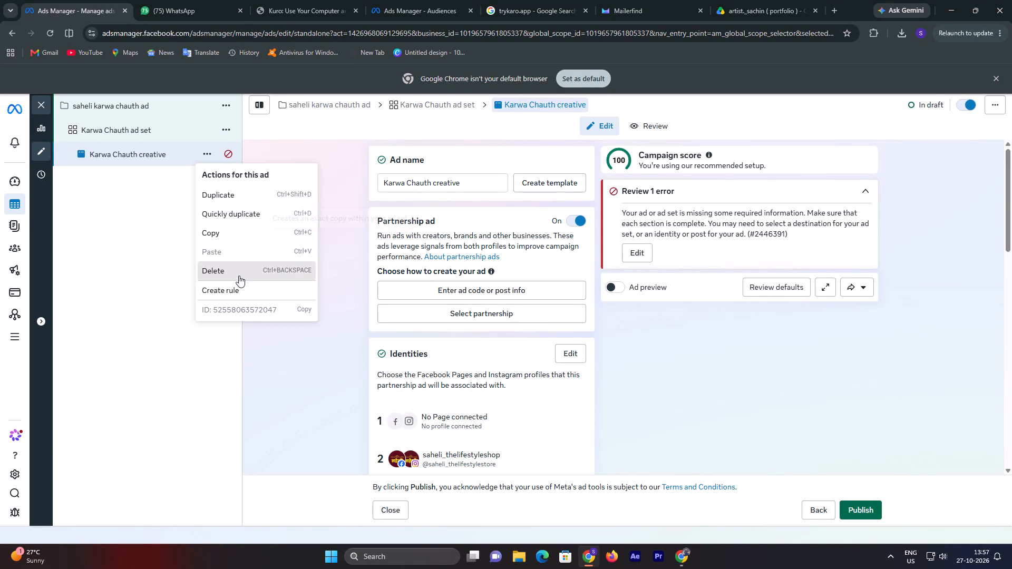
left_click(239, 276)
left_click(616, 267)
left_click(606, 267)
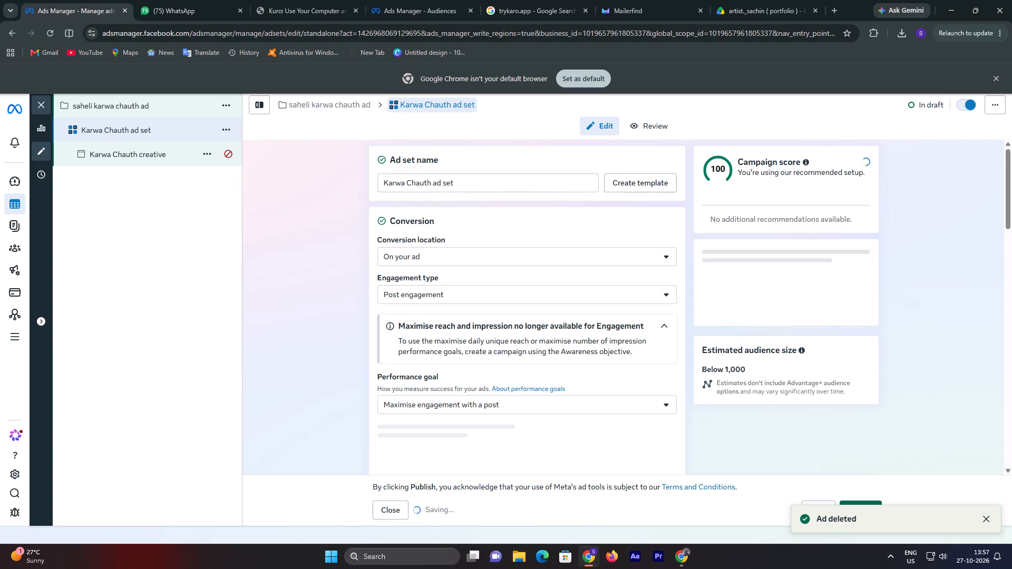
Set the Karwa Chauth ad set's conversion location to Instagram or Facebook.
left_click(466, 262)
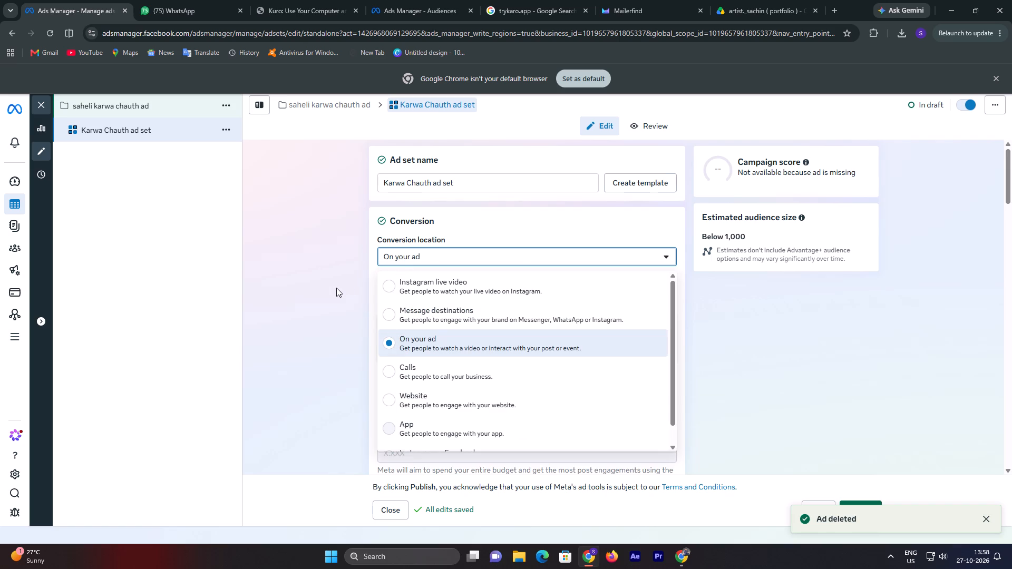
scroll(465, 341, "down", 2)
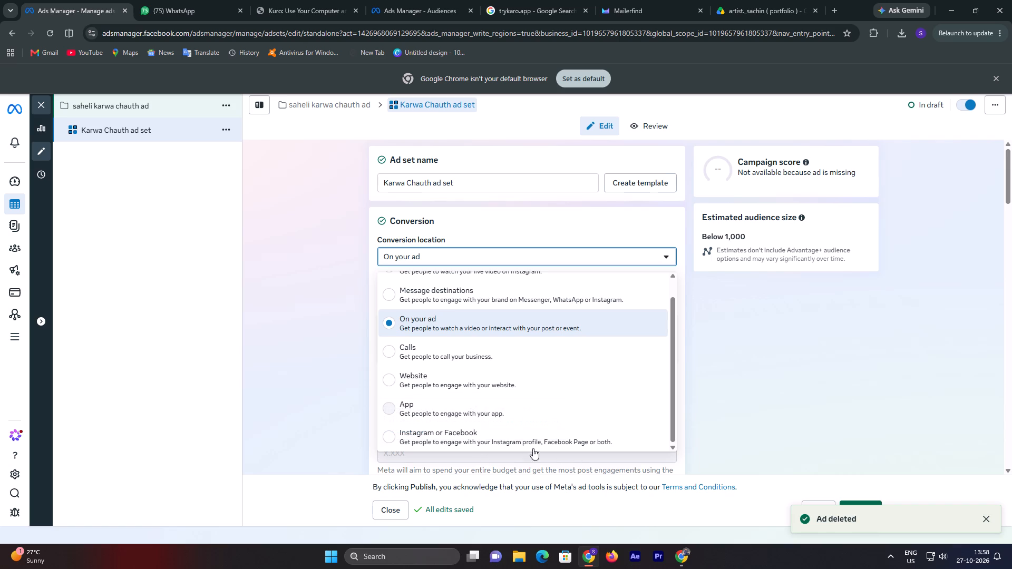
left_click(466, 434)
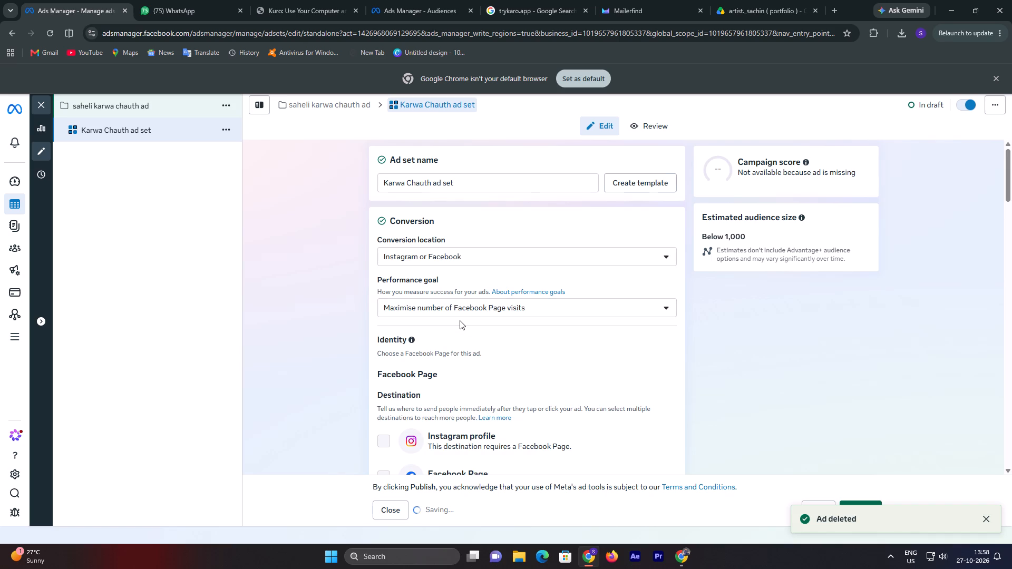
left_click(469, 256)
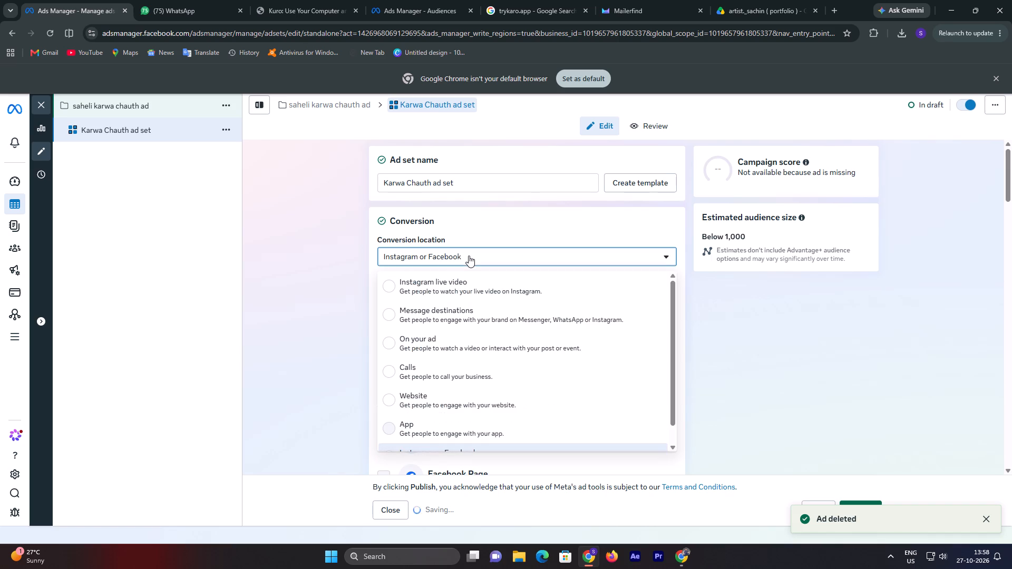
scroll(461, 298, "down", 3)
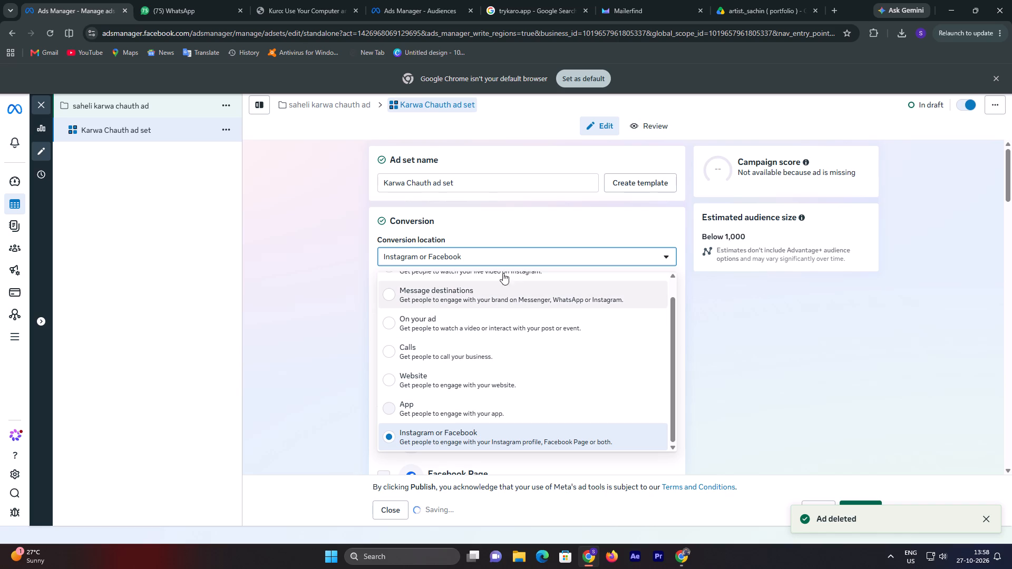
left_click(501, 256)
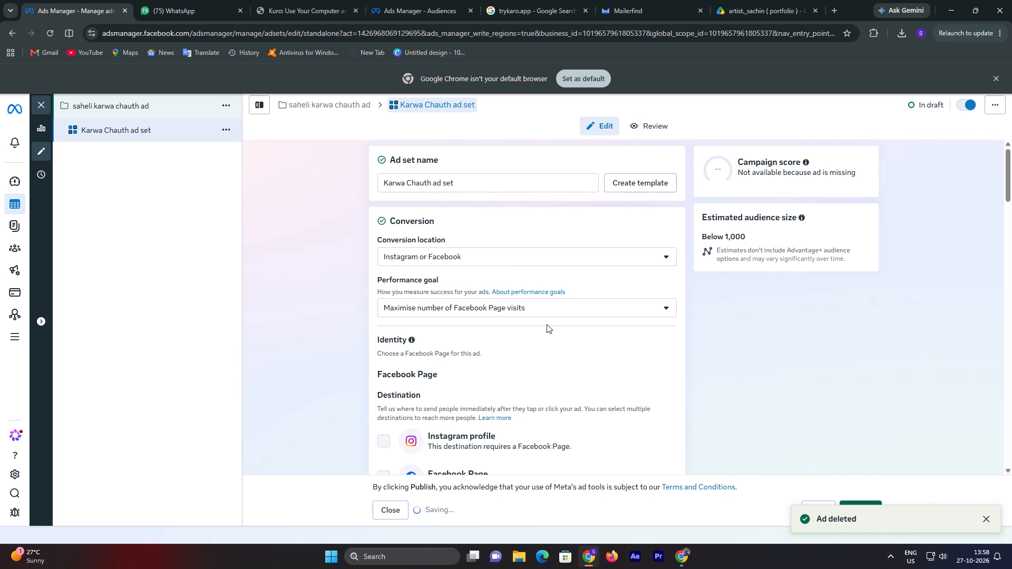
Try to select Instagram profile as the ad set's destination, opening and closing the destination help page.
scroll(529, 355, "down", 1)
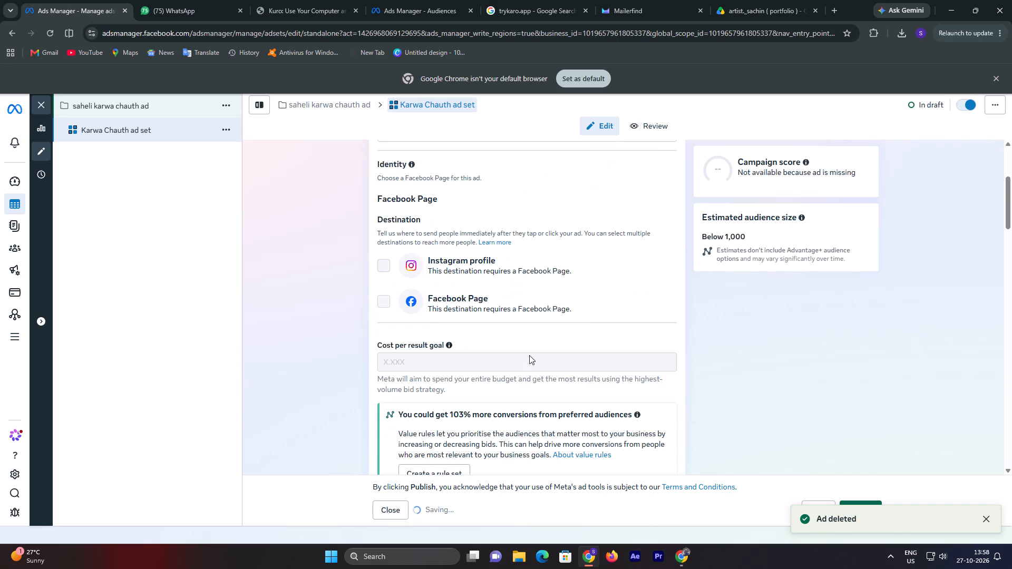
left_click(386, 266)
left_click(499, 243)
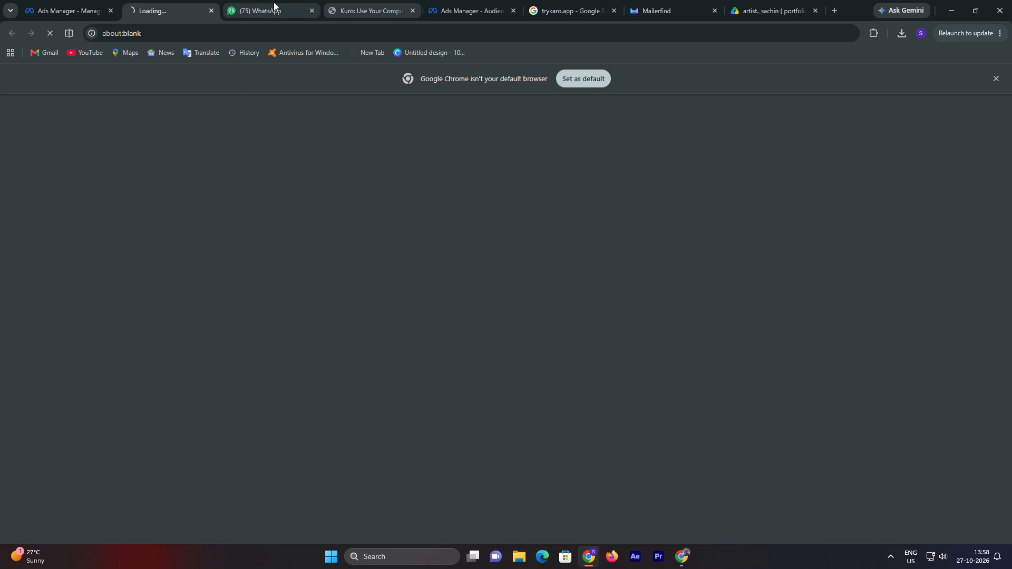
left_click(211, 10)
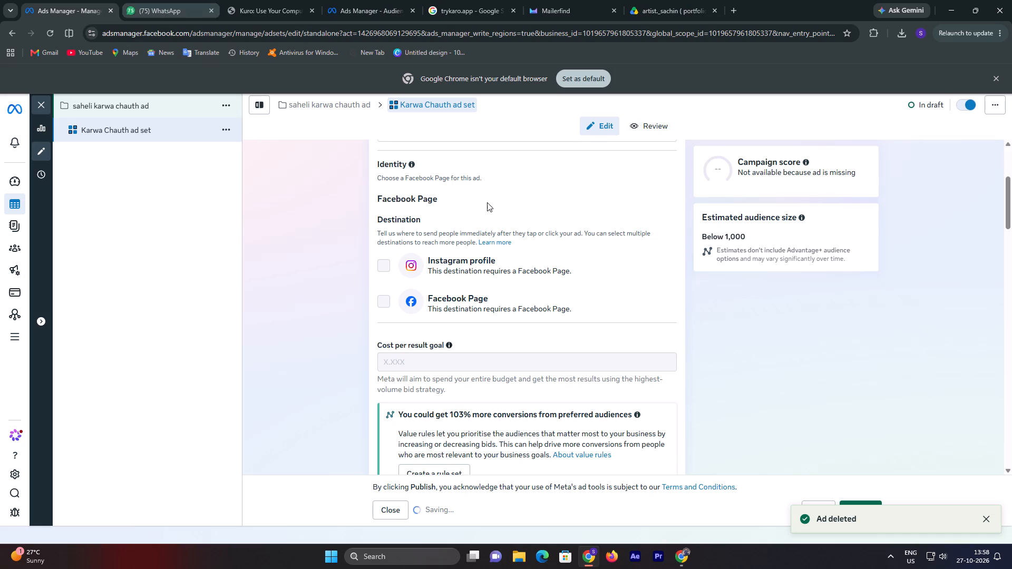
Look through the ad set's available performance goal options.
scroll(424, 211, "up", 1)
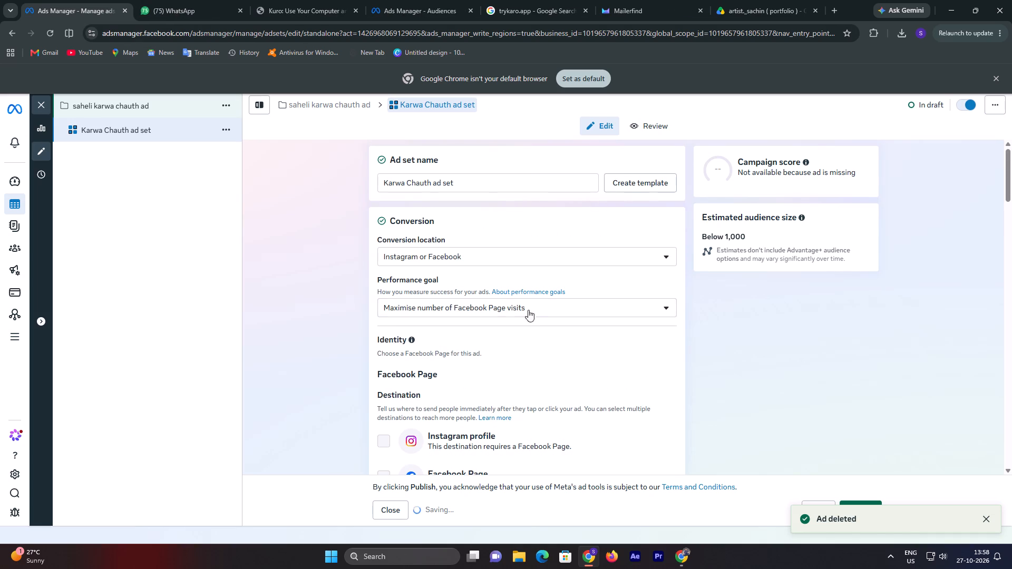
left_click(533, 307)
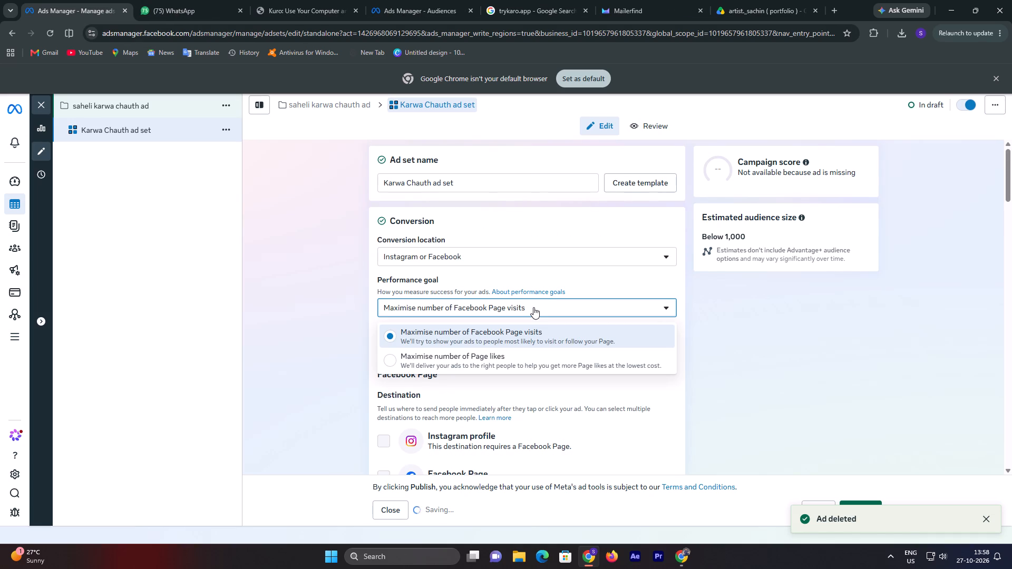
left_click(741, 396)
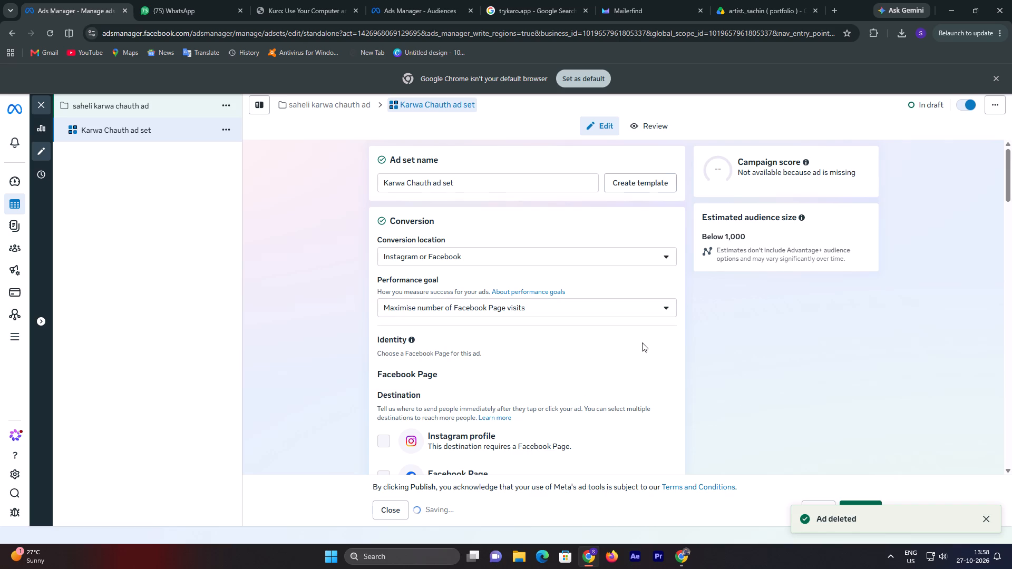
Choose saheli_thelifestyleshop as the Facebook Page in the ad set's identity.
left_click(429, 352)
double_click(663, 346)
left_click(672, 377)
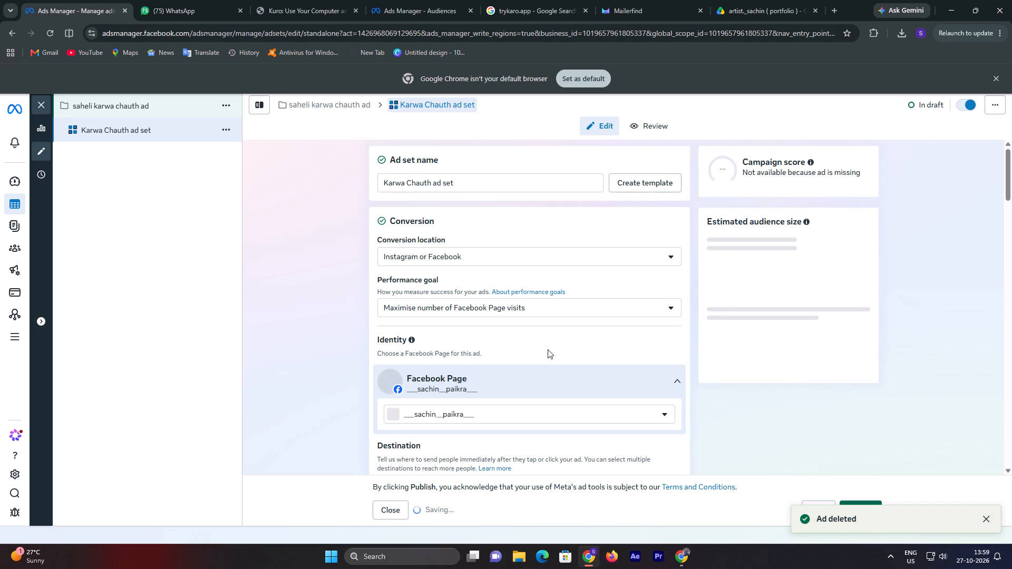
scroll(549, 344, "down", 1)
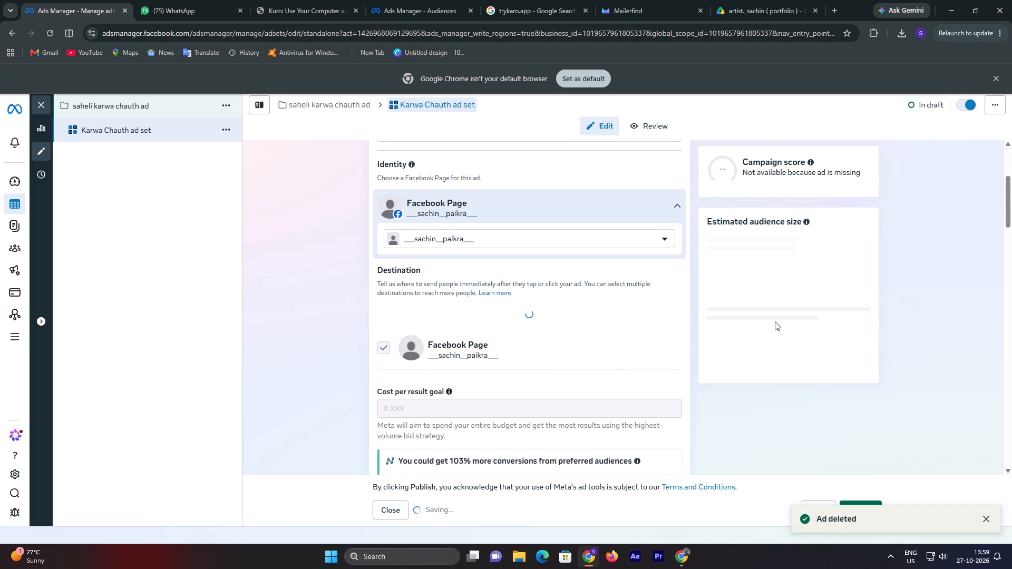
left_click(744, 430)
left_click(675, 202)
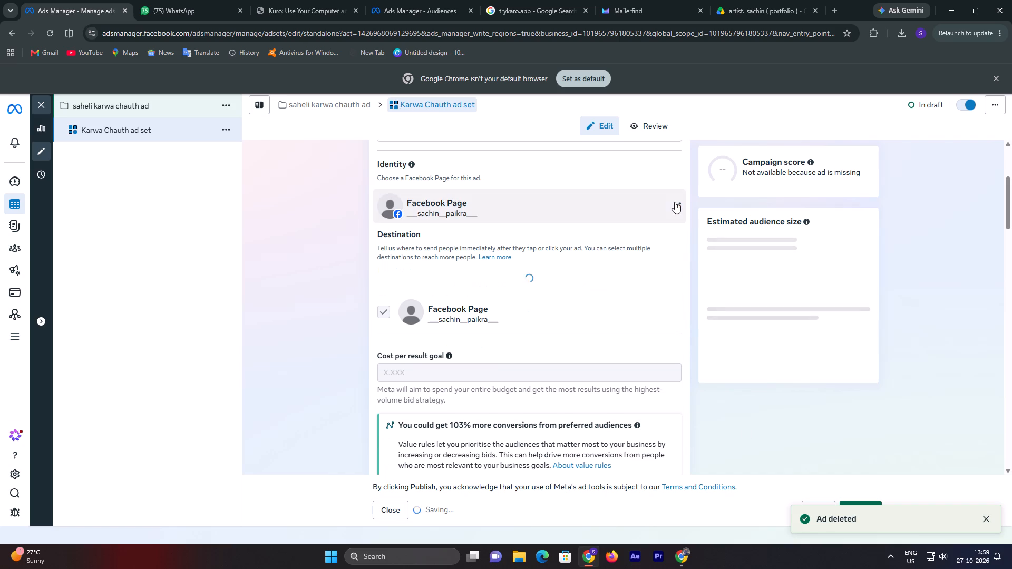
scroll(451, 388, "down", 1)
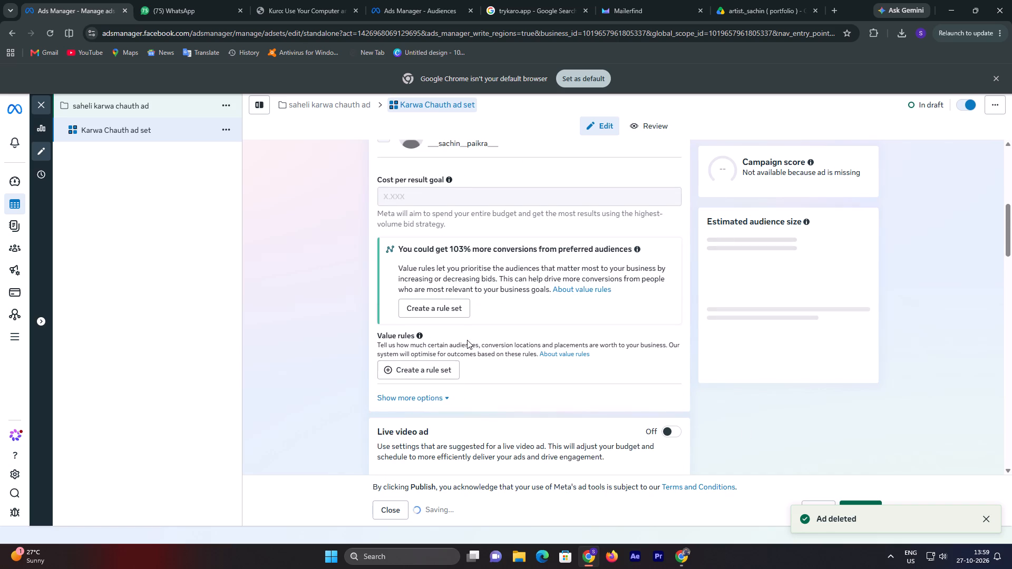
scroll(467, 340, "up", 2)
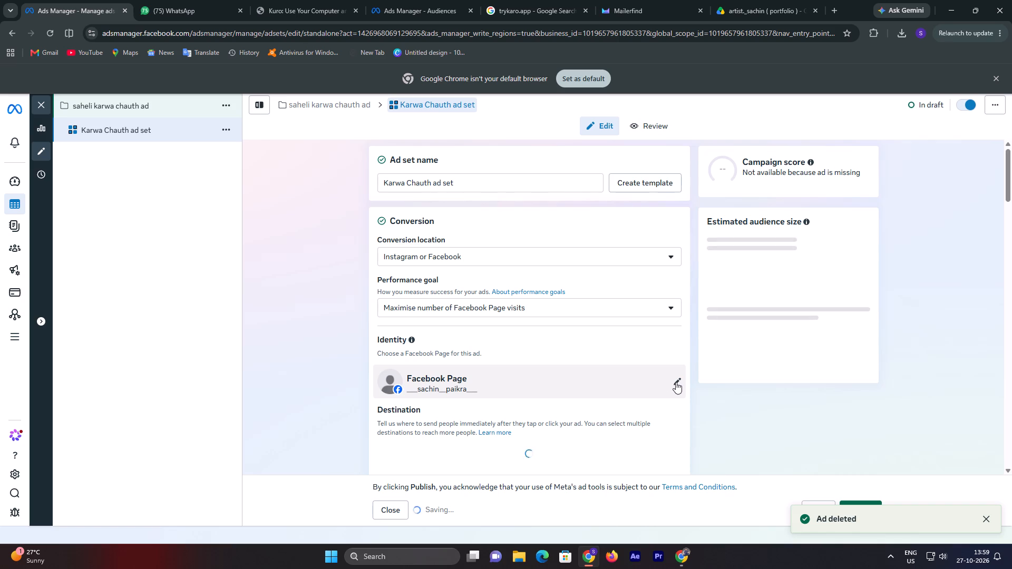
left_click(679, 381)
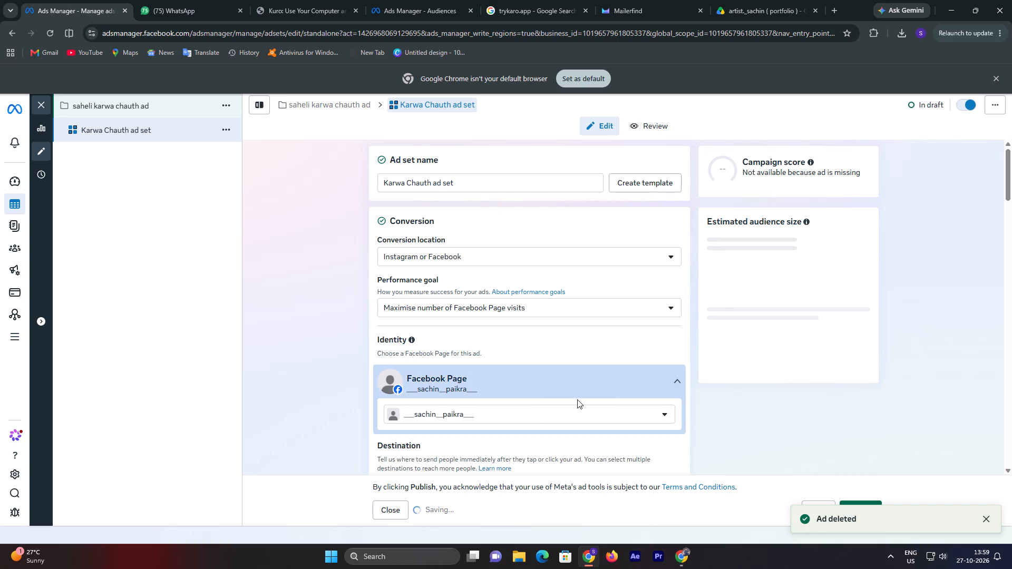
left_click(503, 418)
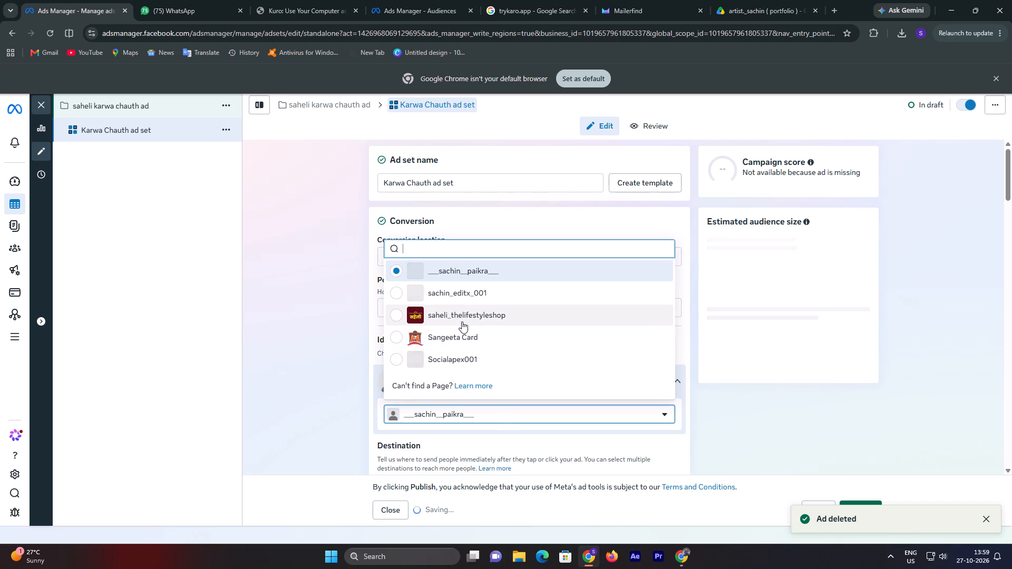
left_click(462, 321)
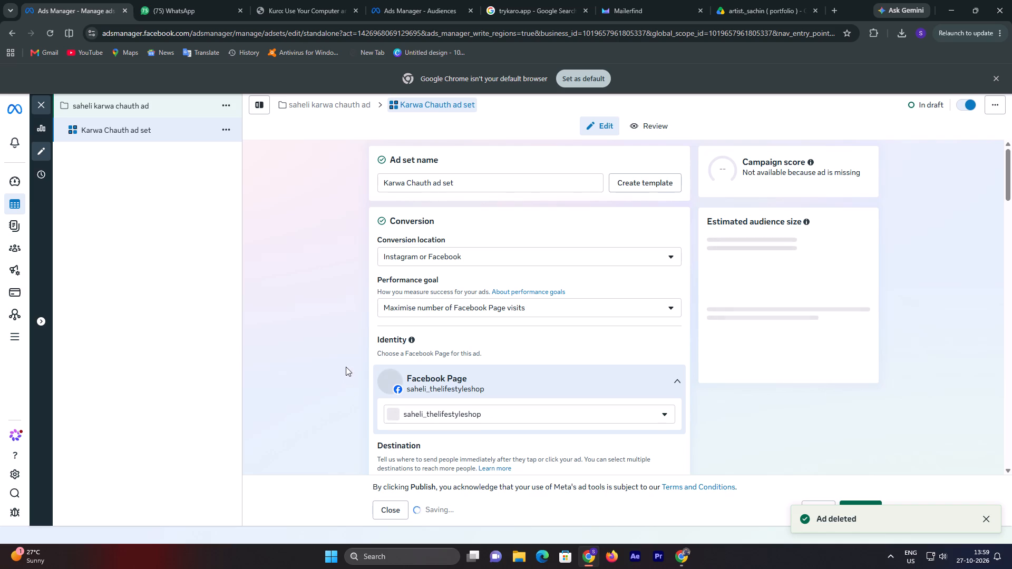
scroll(344, 353, "up", 2)
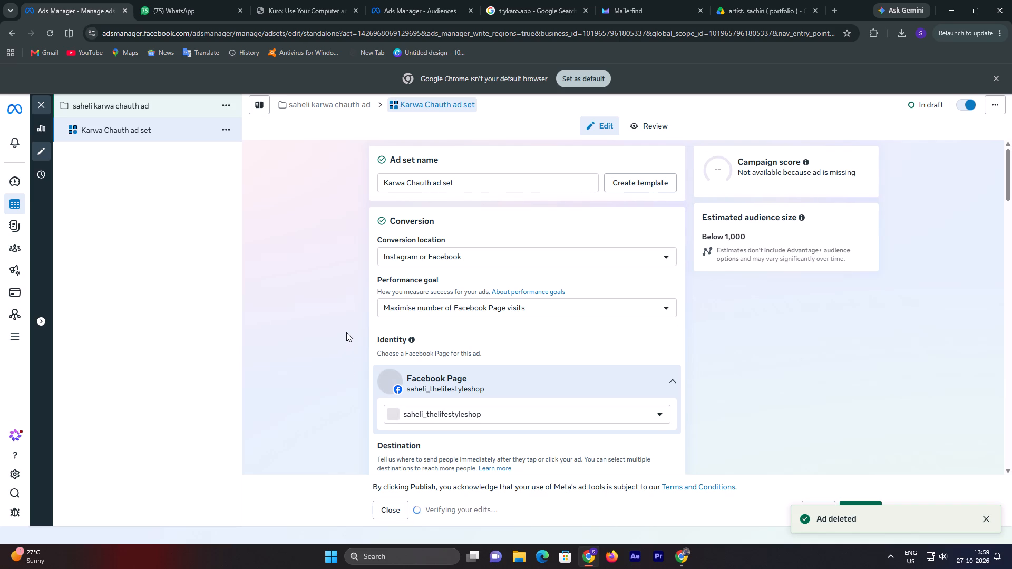
scroll(346, 332, "down", 1)
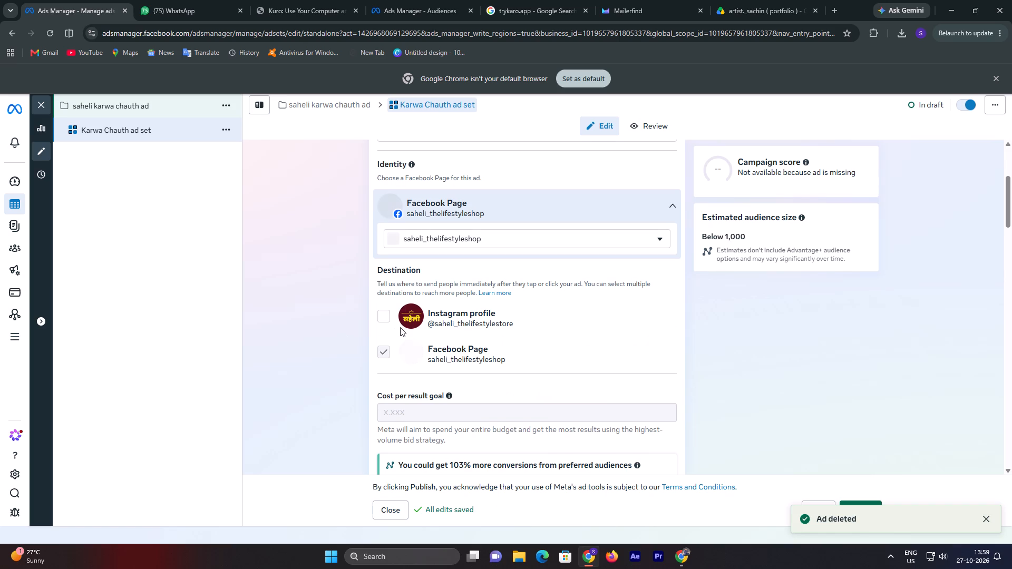
left_click(379, 319)
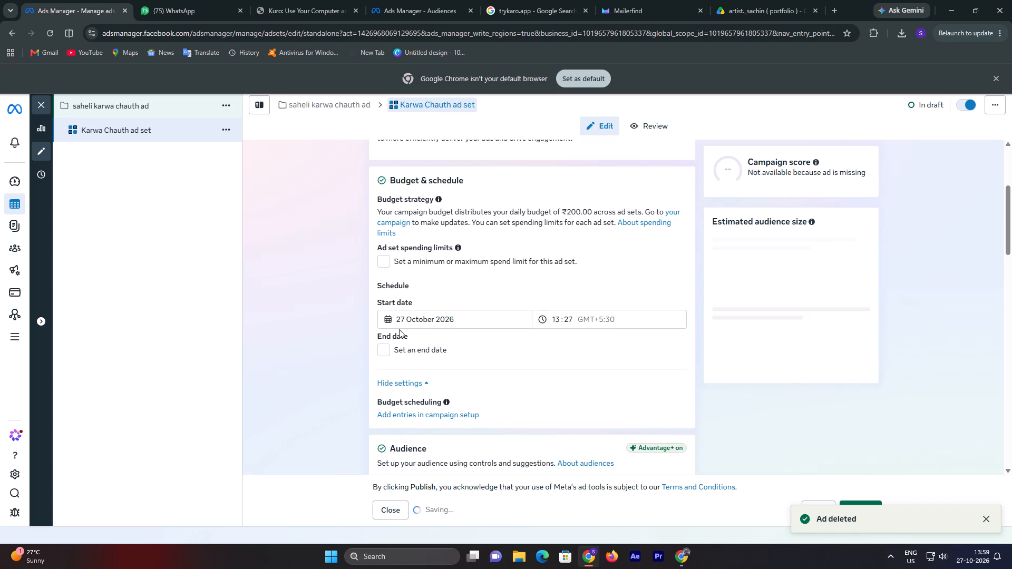
Review the ad set's settings from conversion and destinations through budget, schedule and audience.
scroll(512, 361, "up", 2)
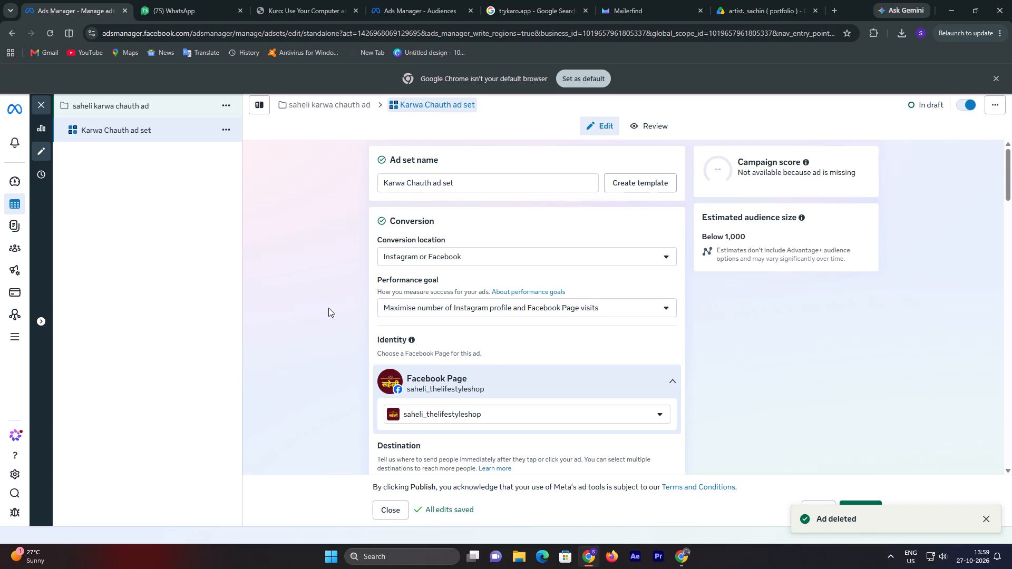
scroll(328, 308, "down", 1)
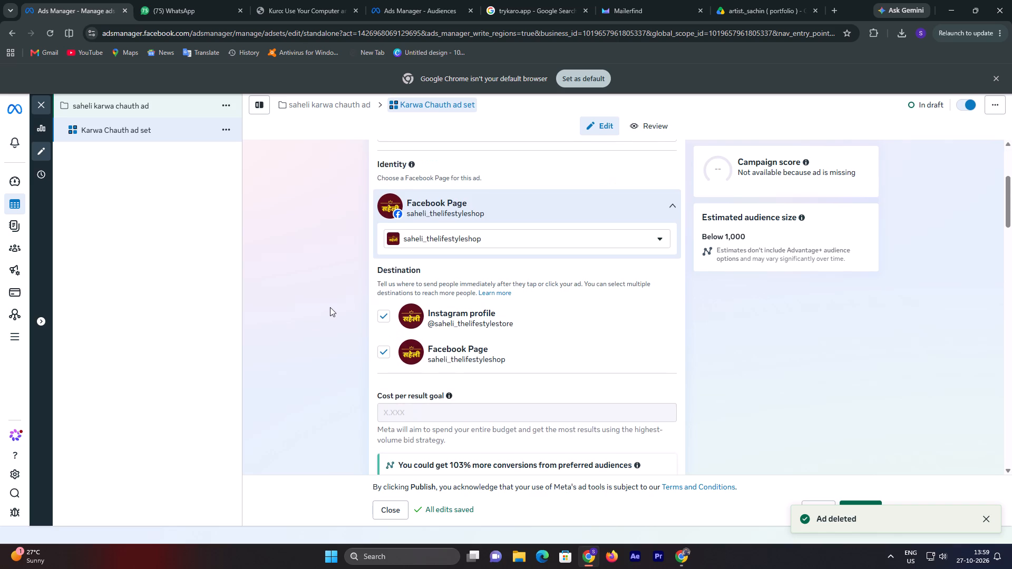
scroll(329, 294, "down", 1)
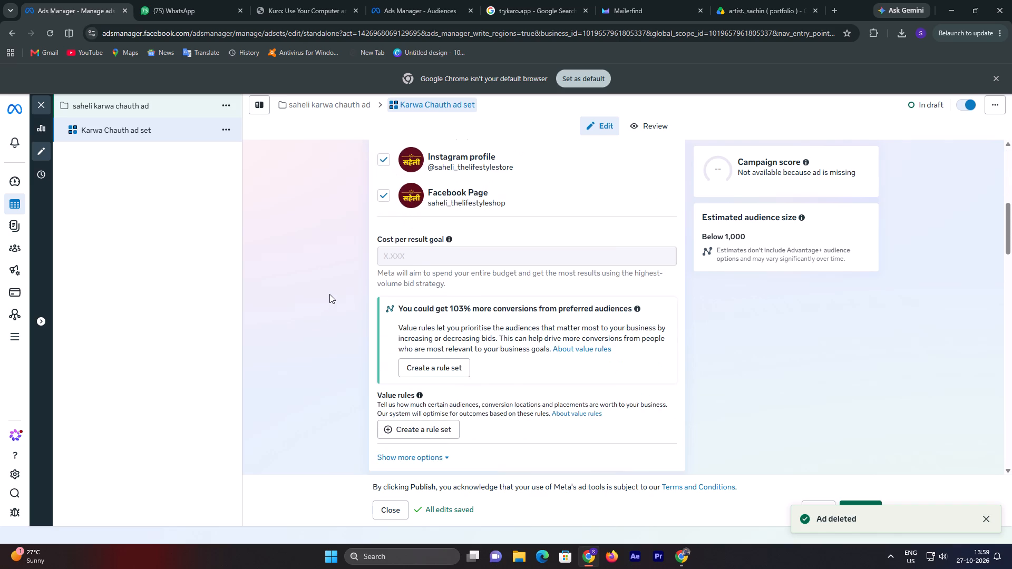
scroll(329, 294, "down", 2)
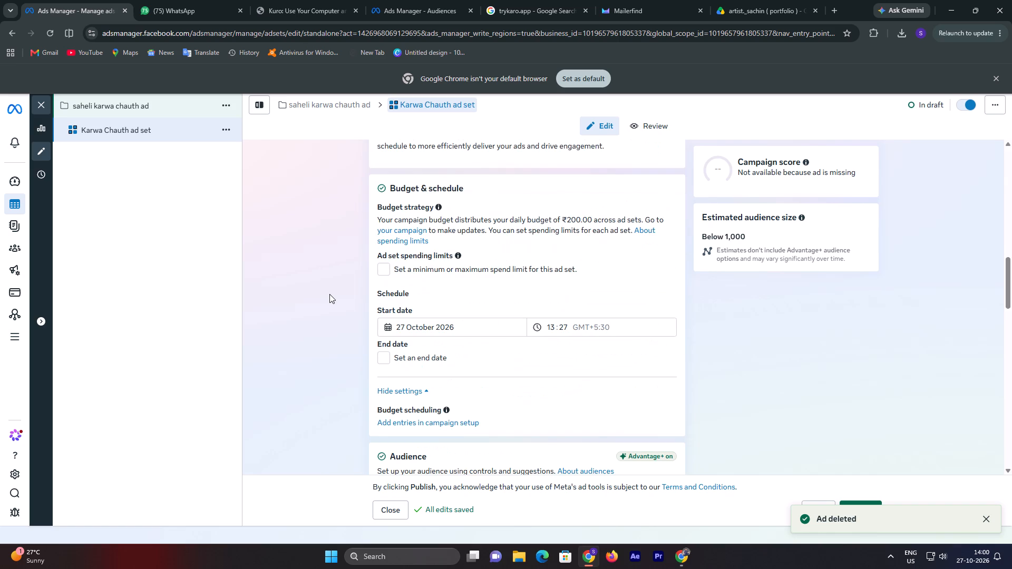
scroll(329, 293, "down", 1)
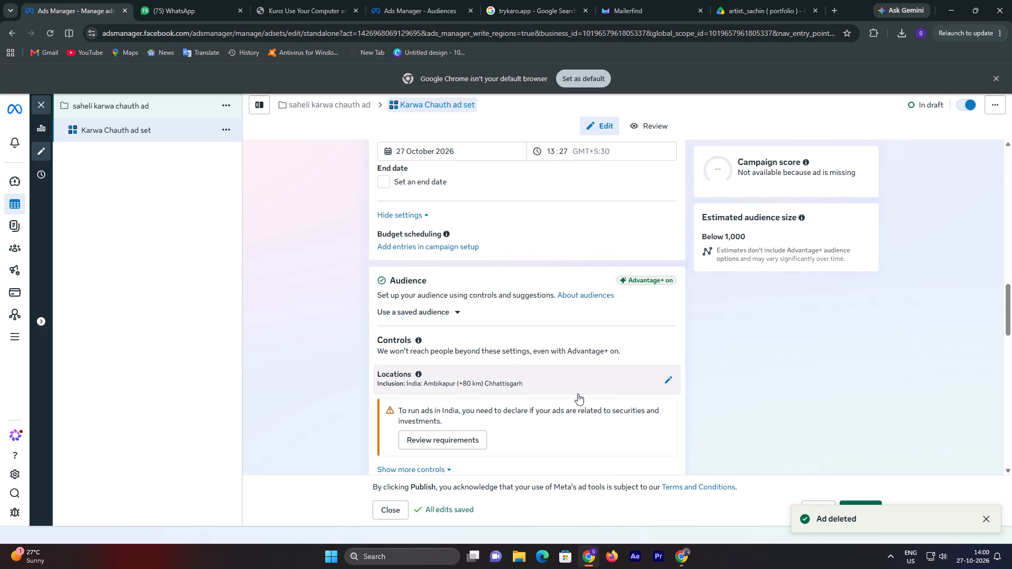
scroll(517, 417, "down", 1)
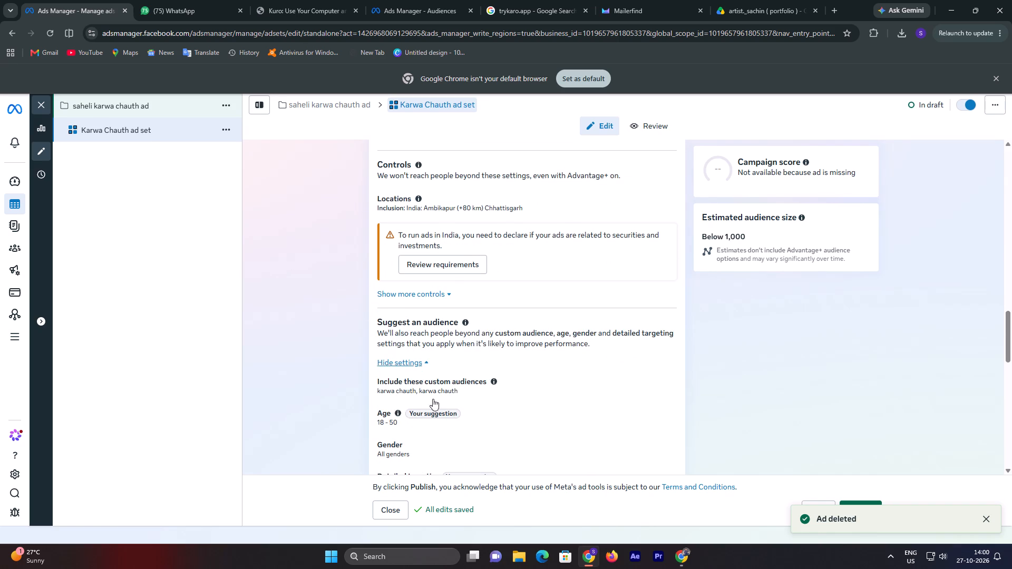
Check the Karwa Chauth ad set's audience, placements and brand safety settings, then publish it with its campaign.
scroll(521, 395, "down", 1)
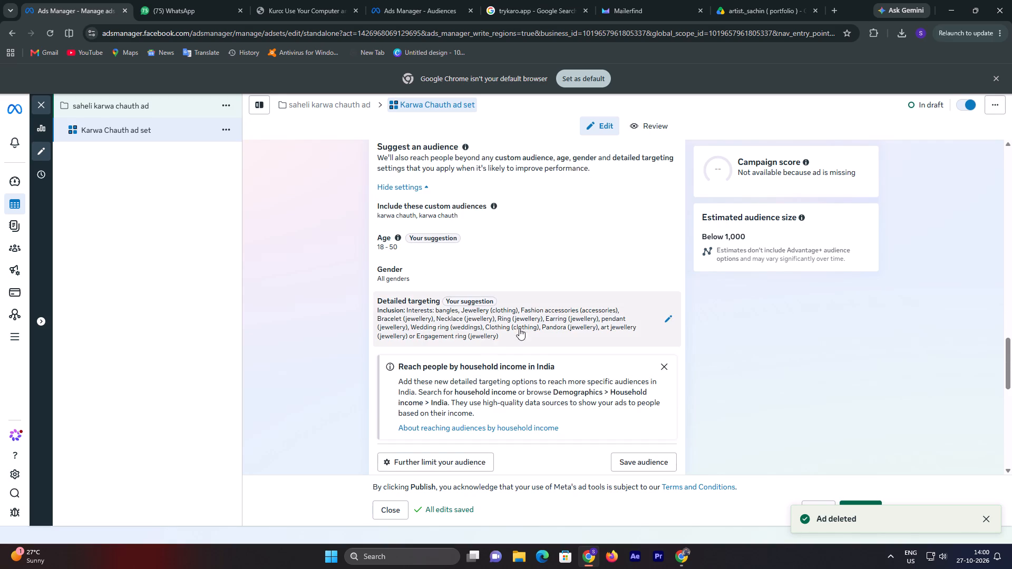
scroll(534, 324, "down", 1)
scroll(456, 340, "down", 1)
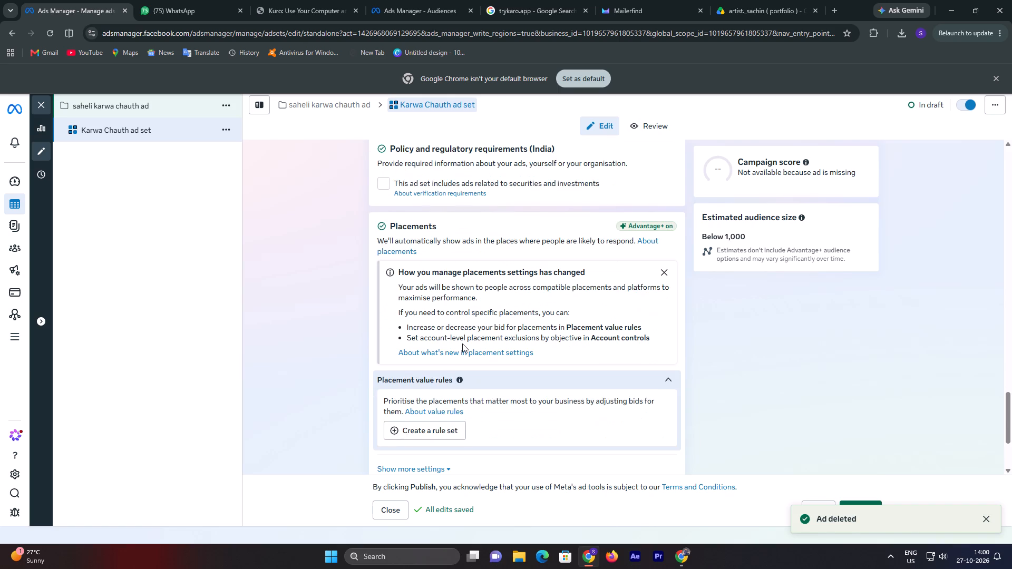
scroll(462, 344, "down", 1)
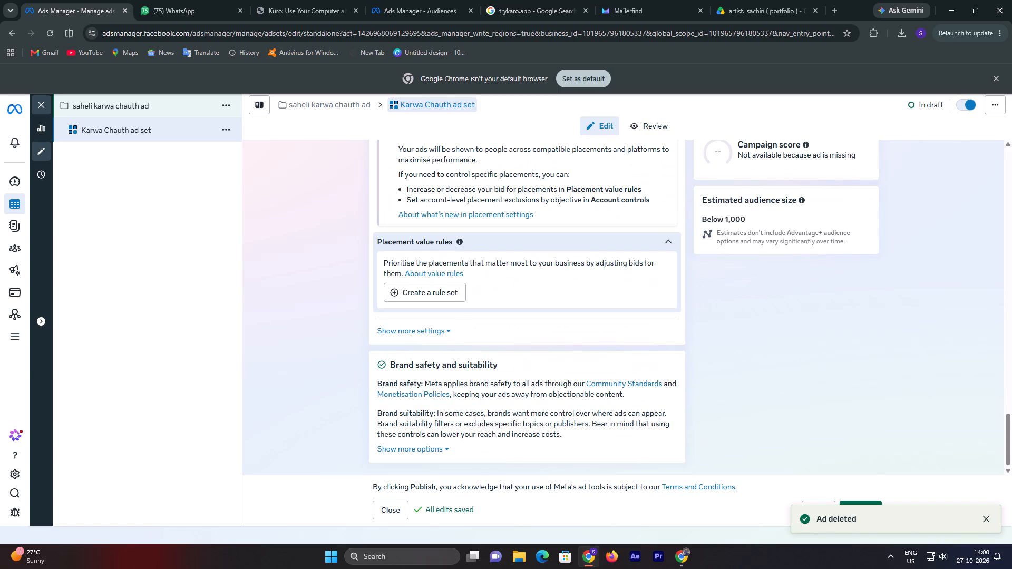
scroll(453, 327, "down", 3)
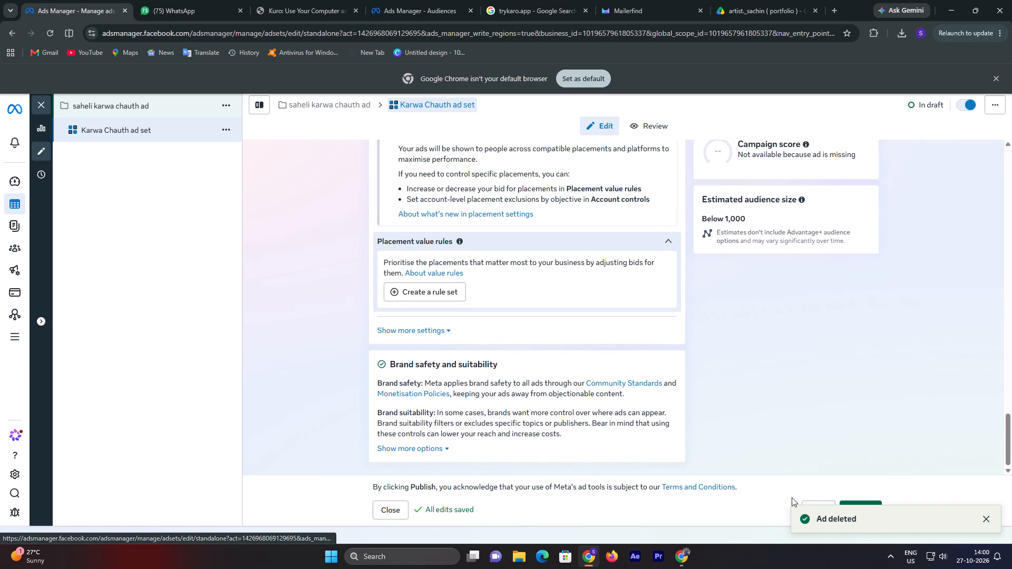
left_click(989, 522)
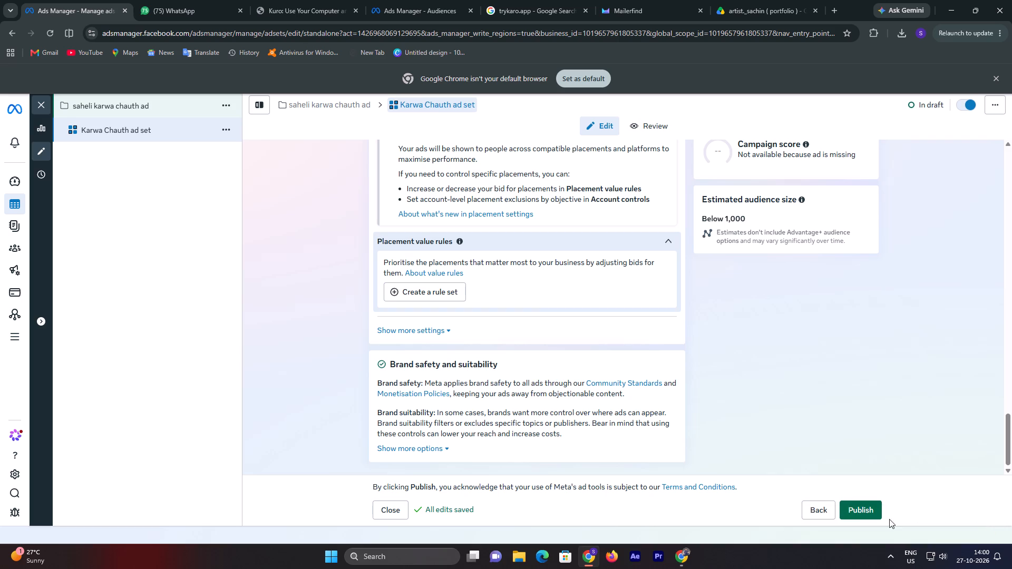
left_click(863, 511)
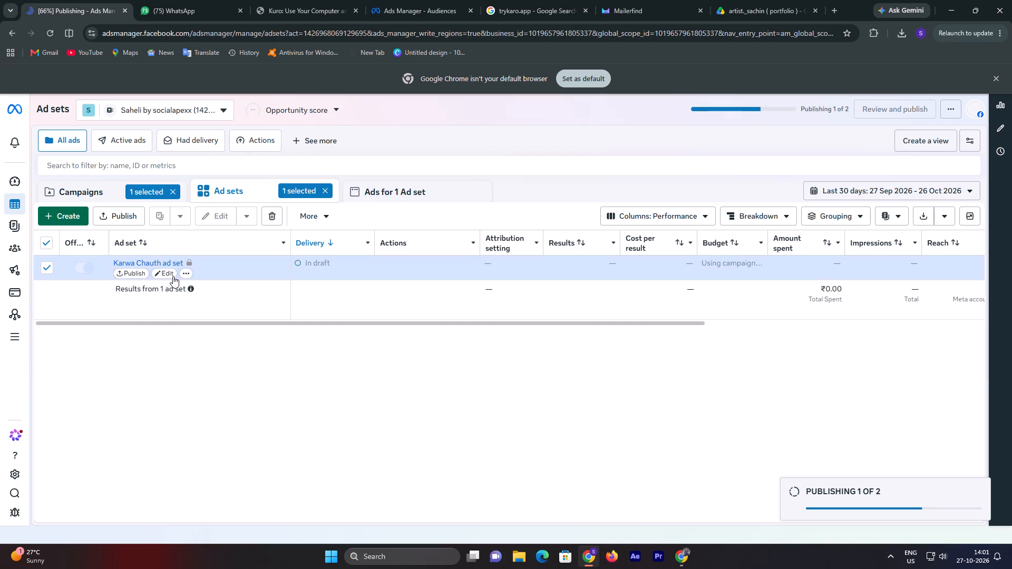
Open the Karwa Chauth ad set for editing from the ad sets table.
left_click(167, 273)
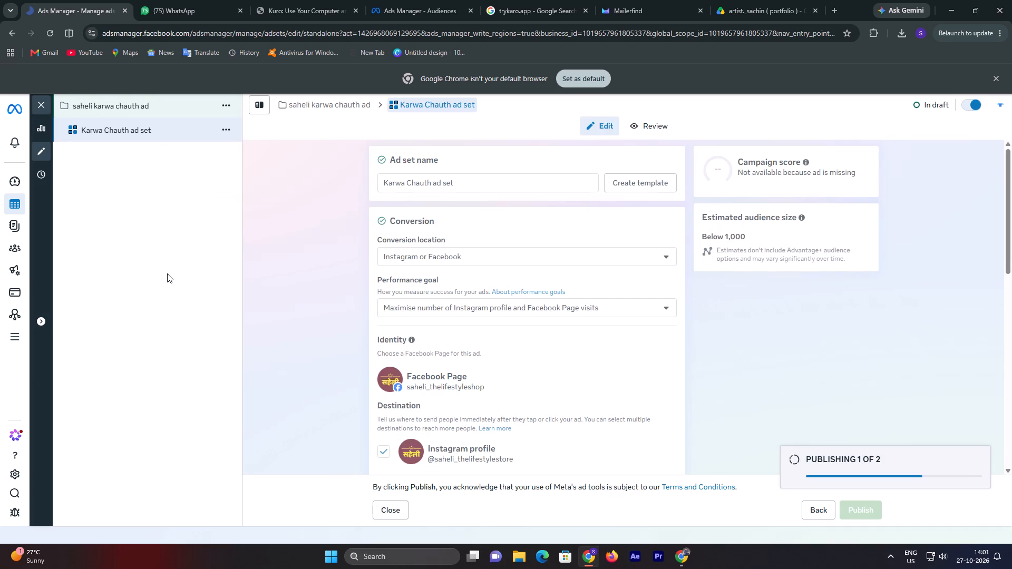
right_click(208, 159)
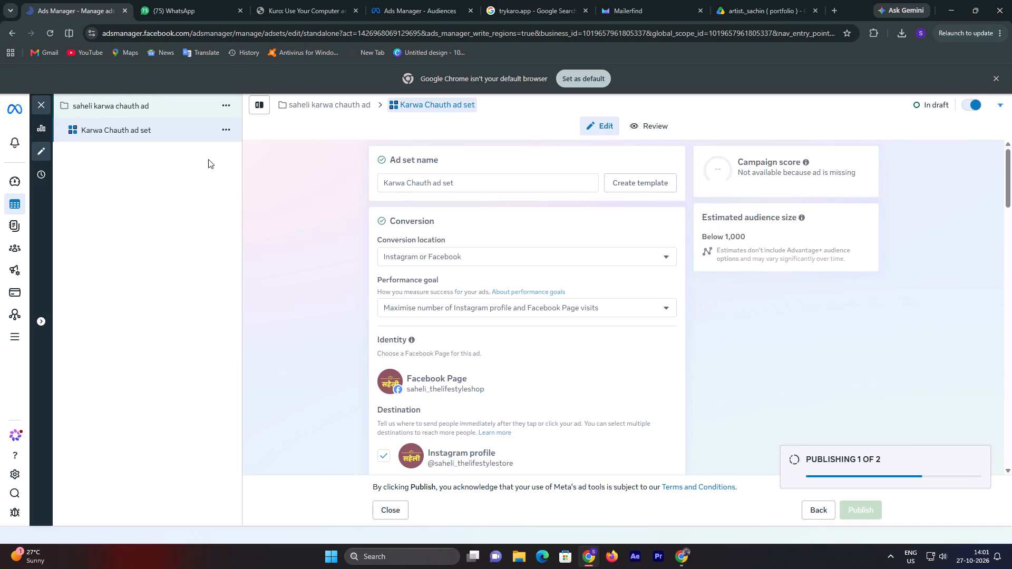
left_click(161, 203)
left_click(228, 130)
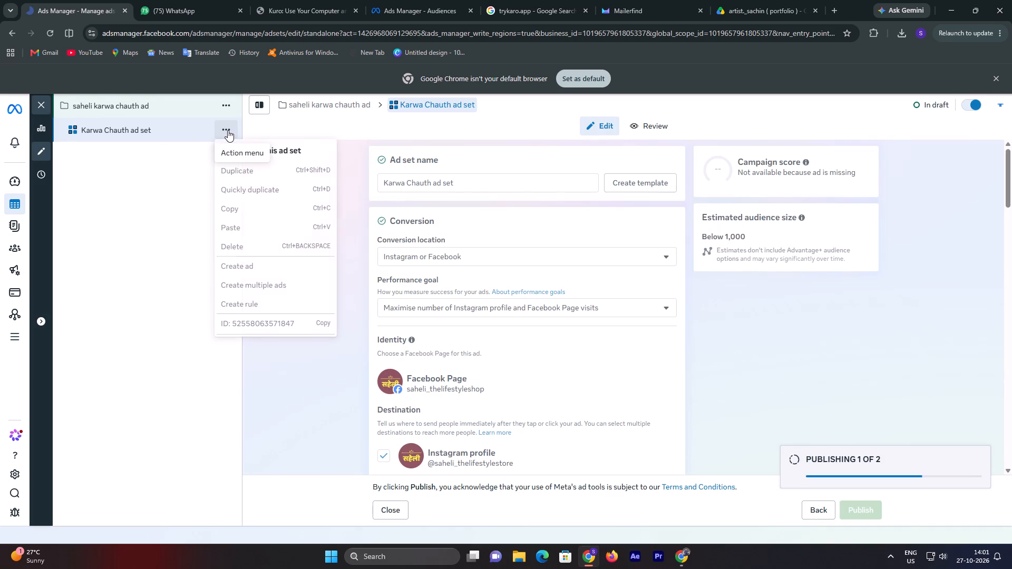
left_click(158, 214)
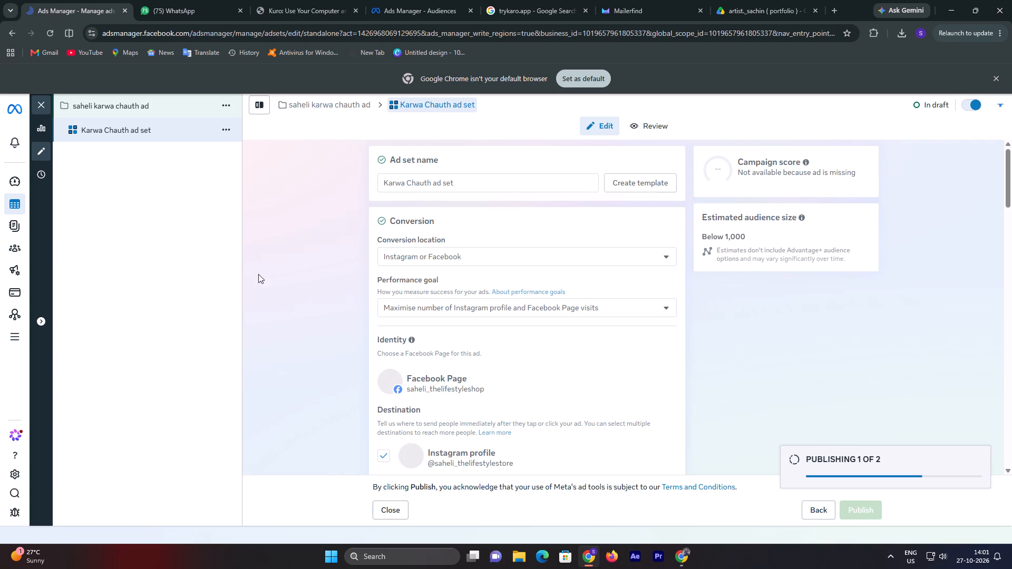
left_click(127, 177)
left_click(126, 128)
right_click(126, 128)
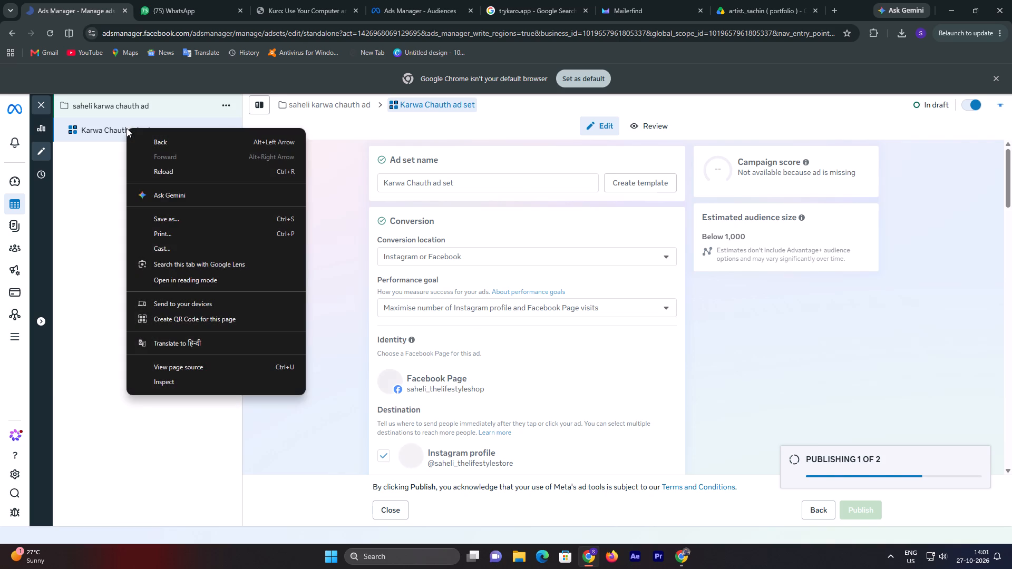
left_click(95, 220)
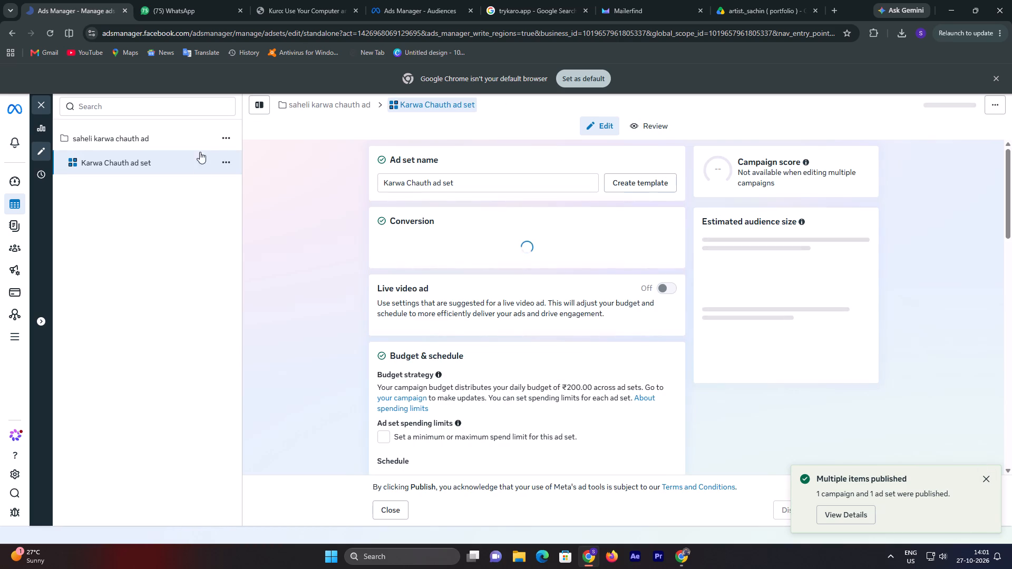
Start creating a new ad inside the Karwa Chauth ad set.
right_click(420, 106)
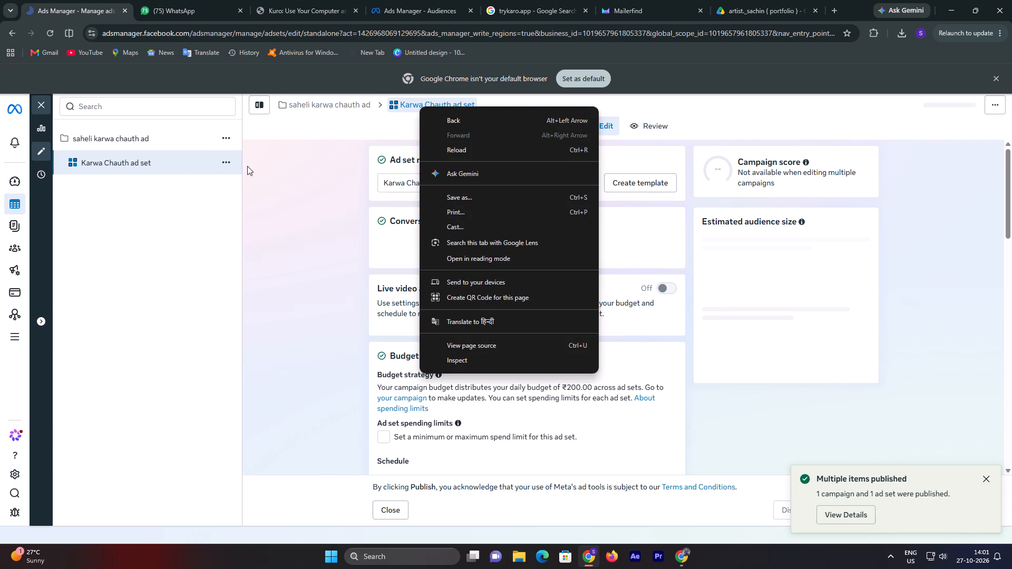
left_click(226, 164)
left_click(226, 156)
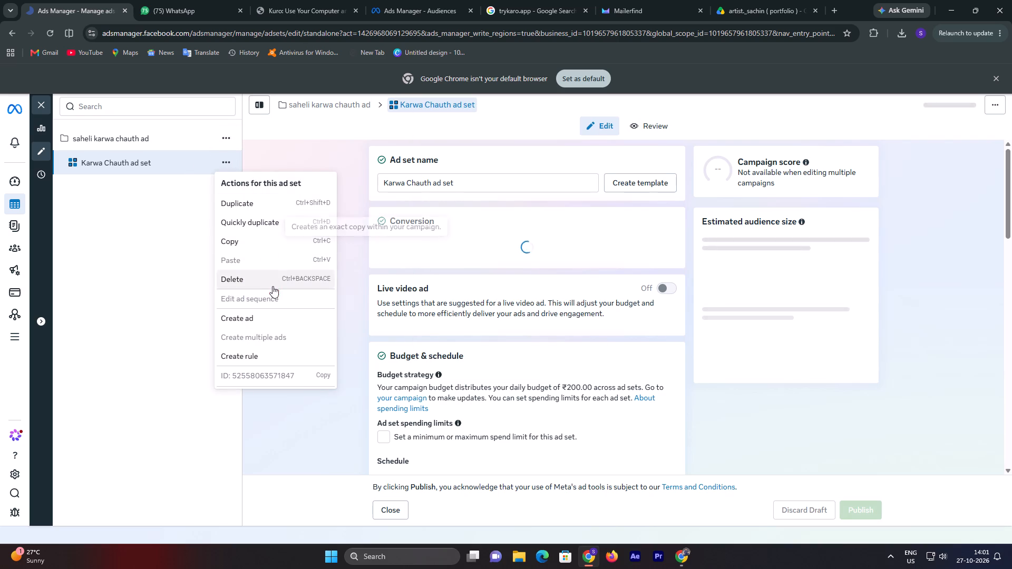
left_click(279, 321)
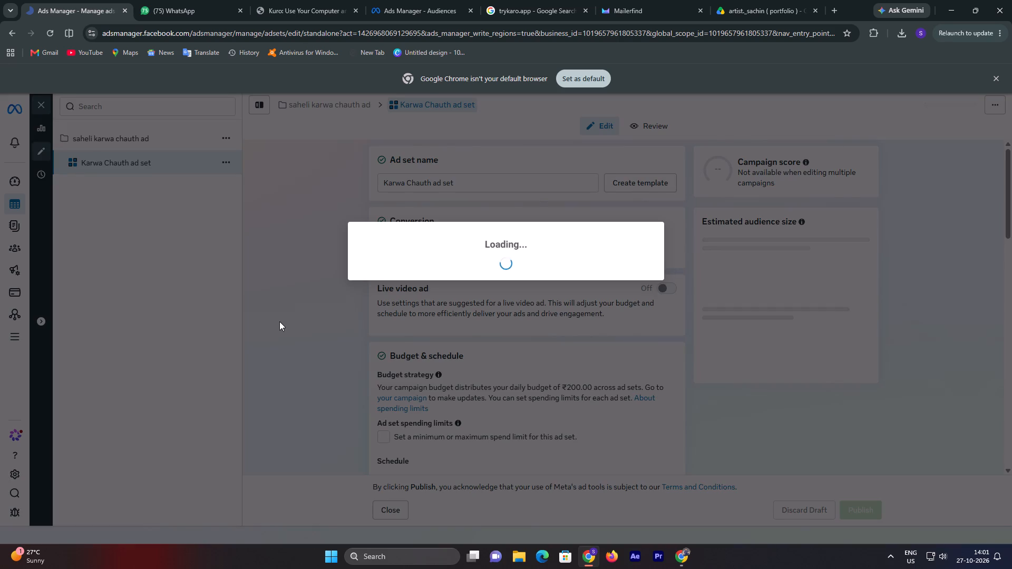
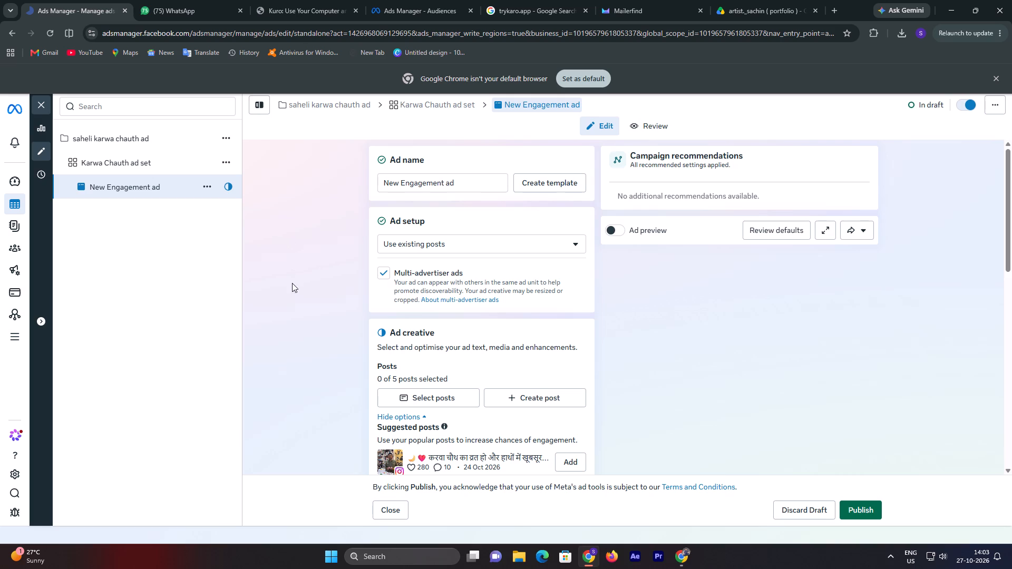
Rename the new ad as "karwa chauth creative".
left_click_drag(470, 182, 293, 183)
type("ad")
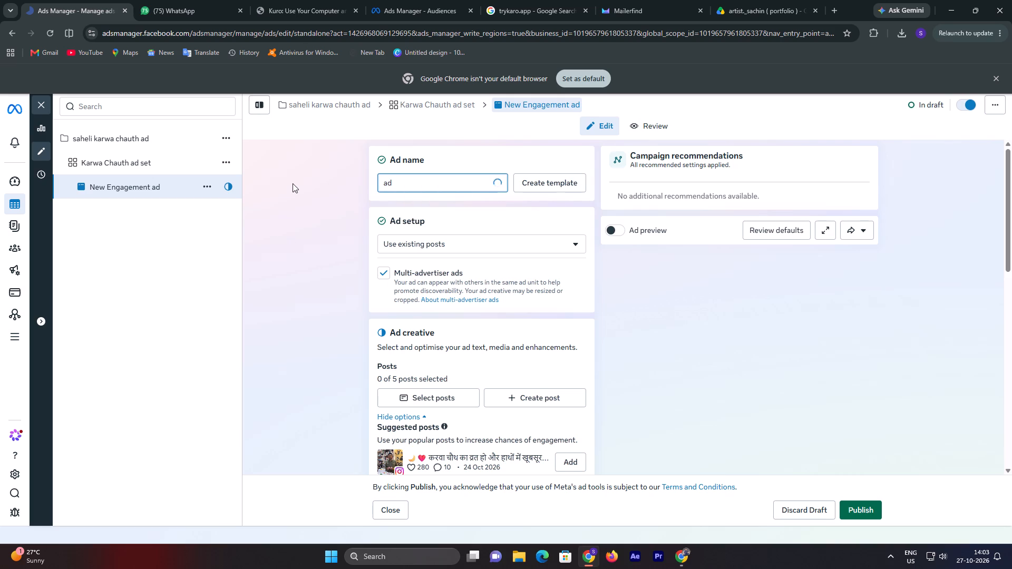
key("BackSpace")
key("BackSpace")
key("BackSpace")
type("karwwa")
key("BackSpace")
key("BackSpace")
type("a chowth")
key("BackSpace")
key("BackSpace")
key("BackSpace")
key("BackSpace")
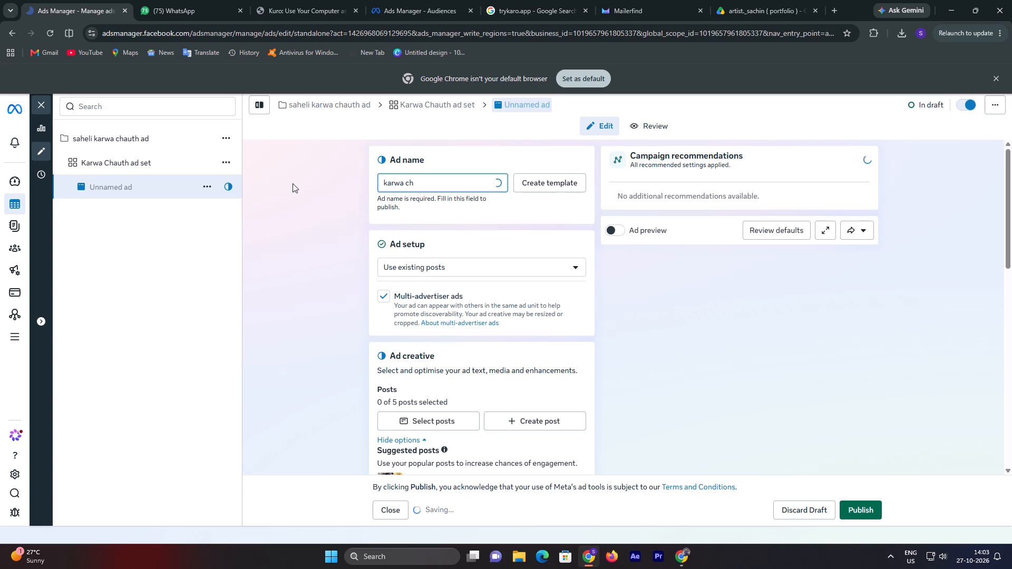
type("auth creative")
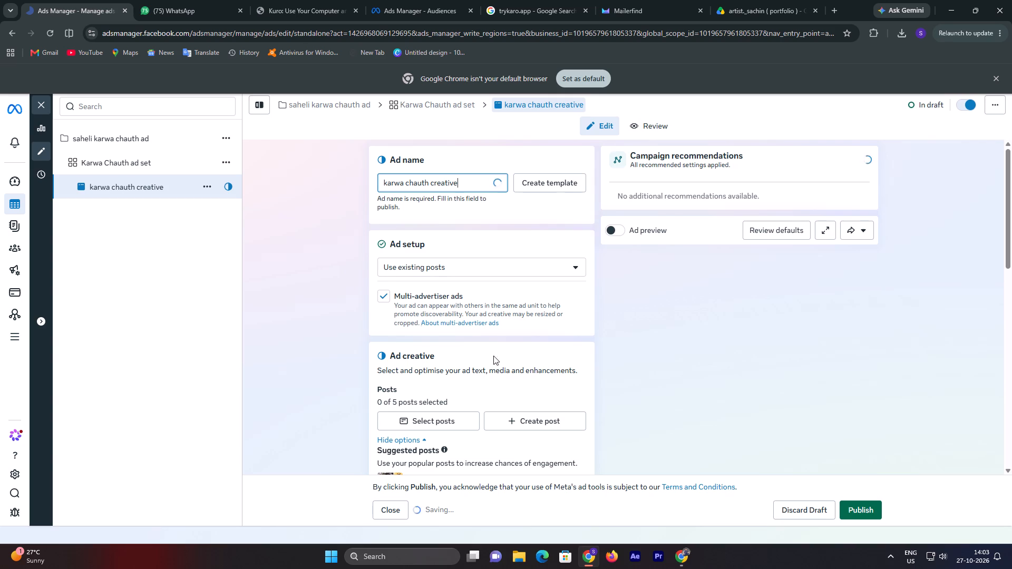
Add the suggested Karwa Chauth Instagram post dated 24 Oct 2026 to the ad creative.
scroll(462, 382, "down", 1)
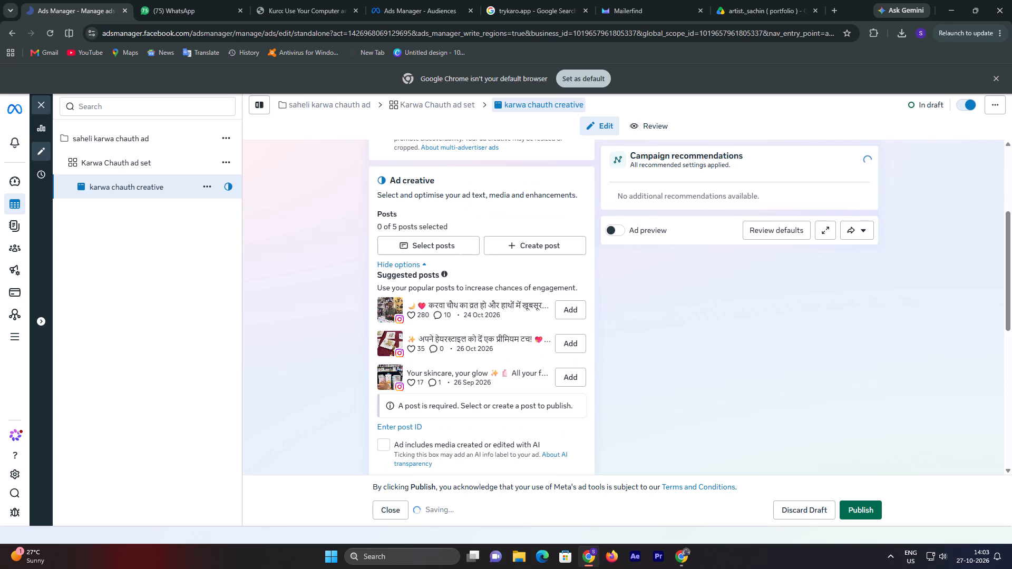
double_click(562, 310)
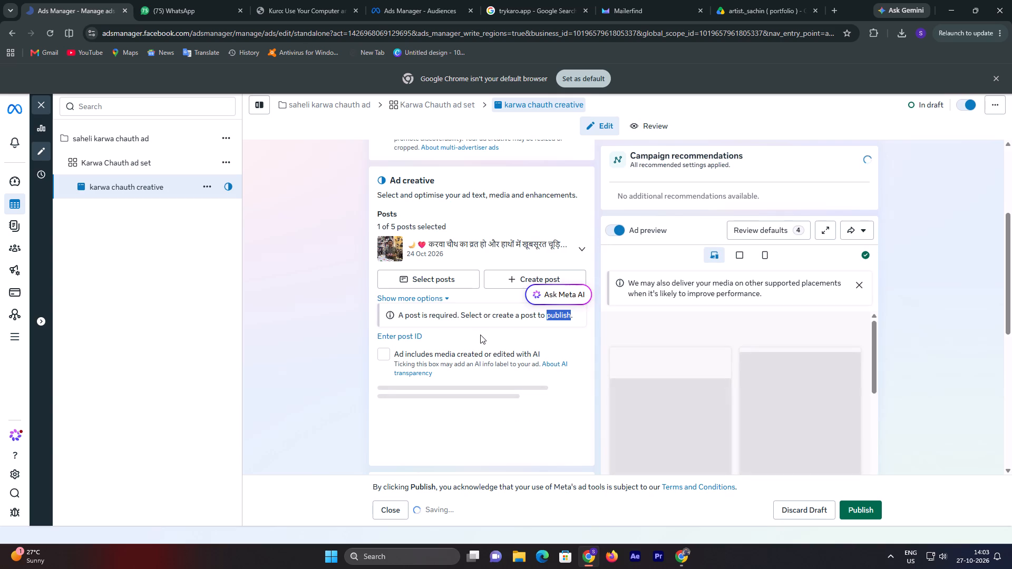
left_click(485, 331)
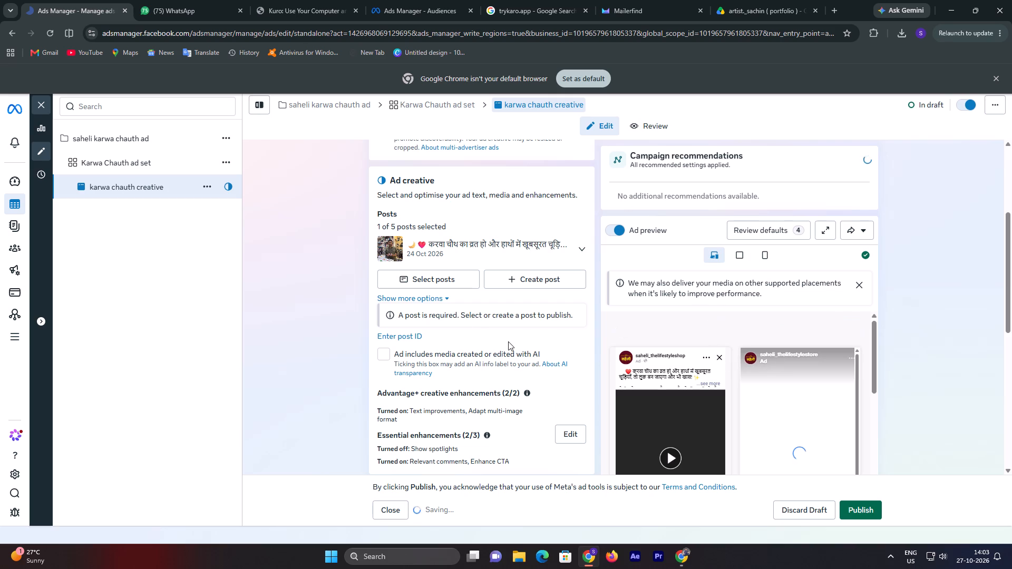
Review the ad's settings from name and setup through creative enhancements and creative testing down to tracking.
scroll(508, 339, "down", 1)
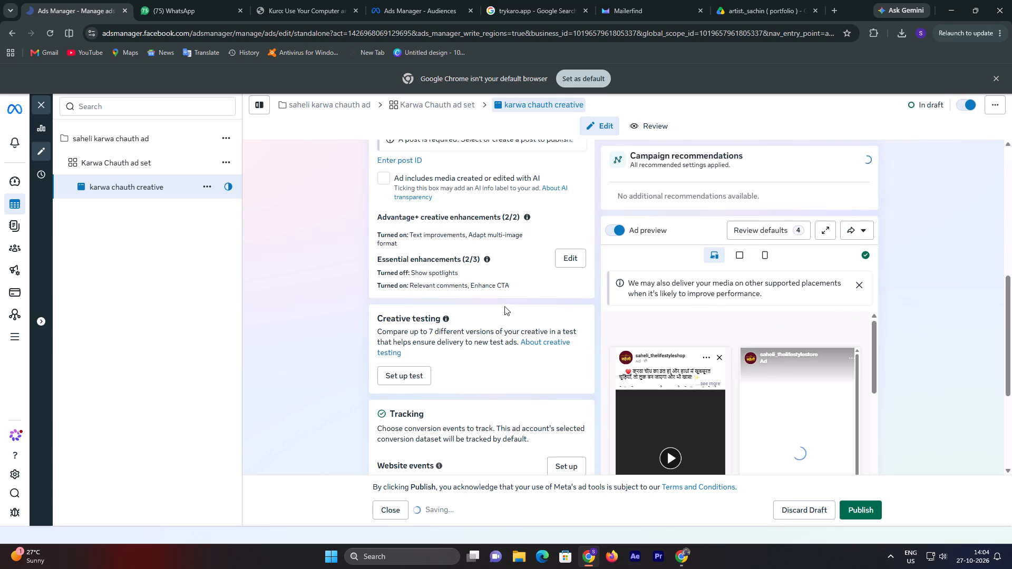
scroll(506, 308, "down", 3)
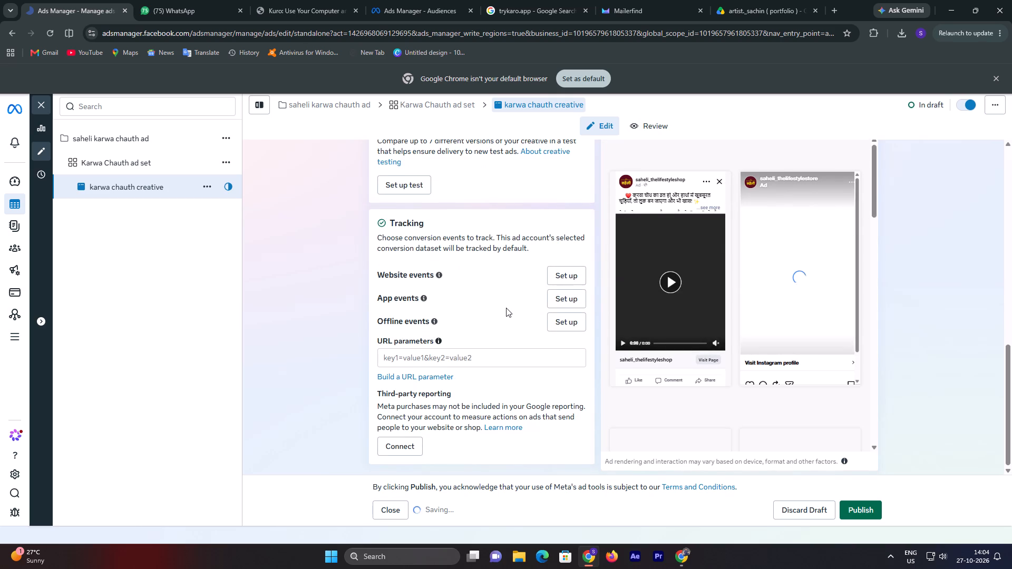
scroll(506, 308, "up", 5)
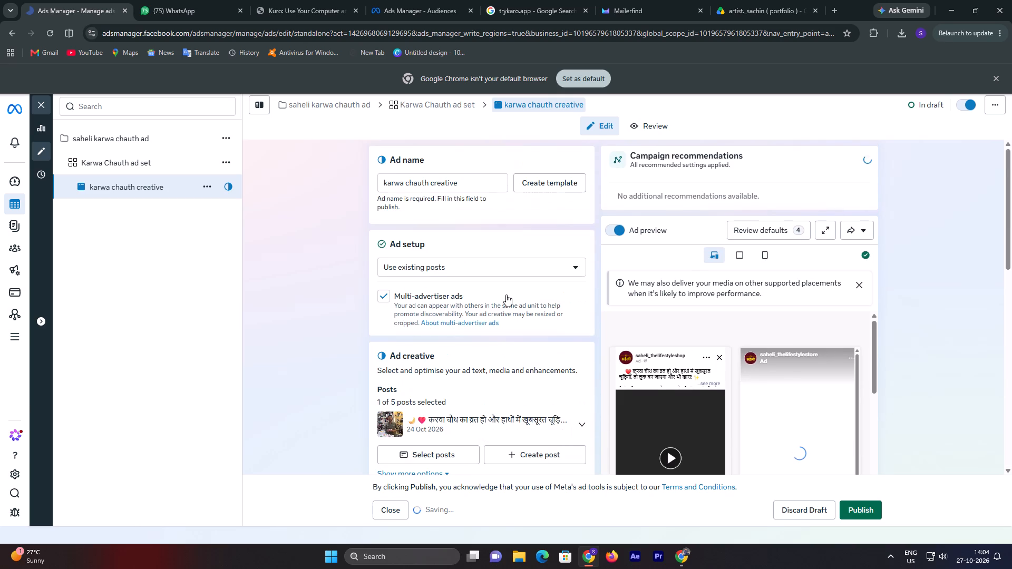
scroll(506, 295, "down", 3)
scroll(506, 295, "up", 2)
scroll(506, 295, "down", 8)
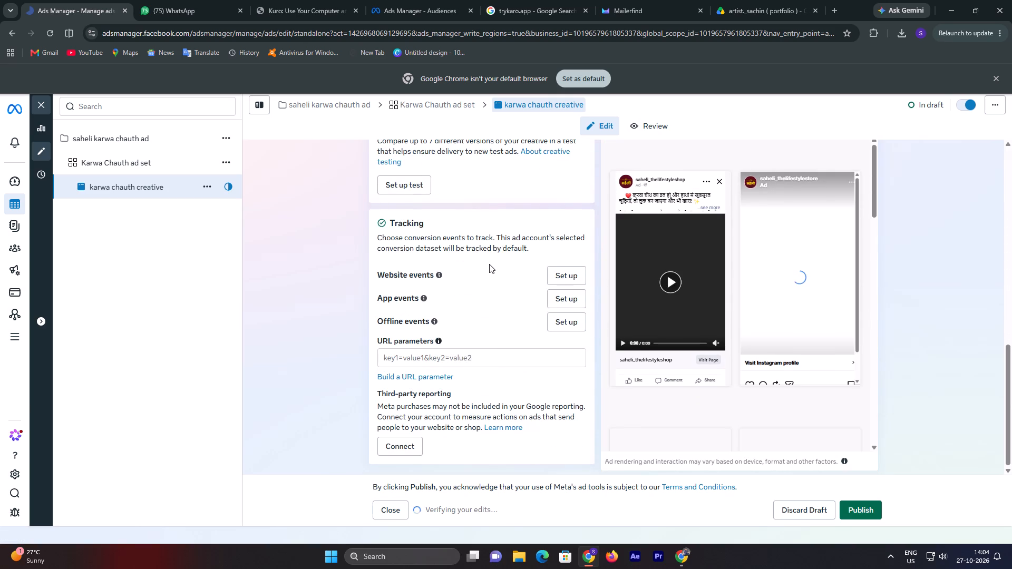
Recheck the karwa chauth creative ad's name, setup, selected post, enhancements, tracking settings and its Facebook and Instagram previews.
scroll(489, 264, "down", 5)
scroll(489, 264, "up", 4)
scroll(489, 264, "down", 8)
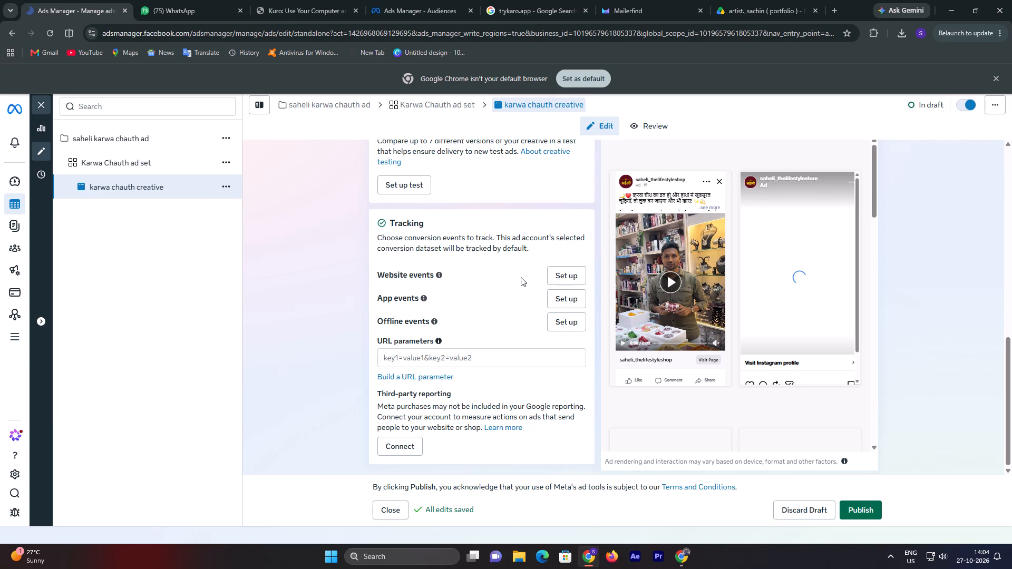
scroll(533, 270, "up", 3)
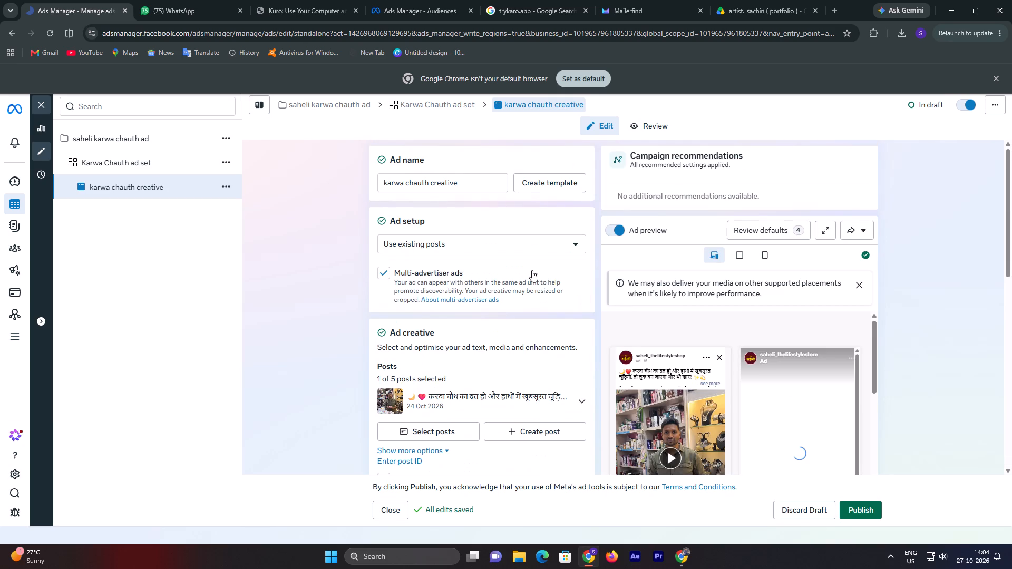
scroll(537, 298, "down", 2)
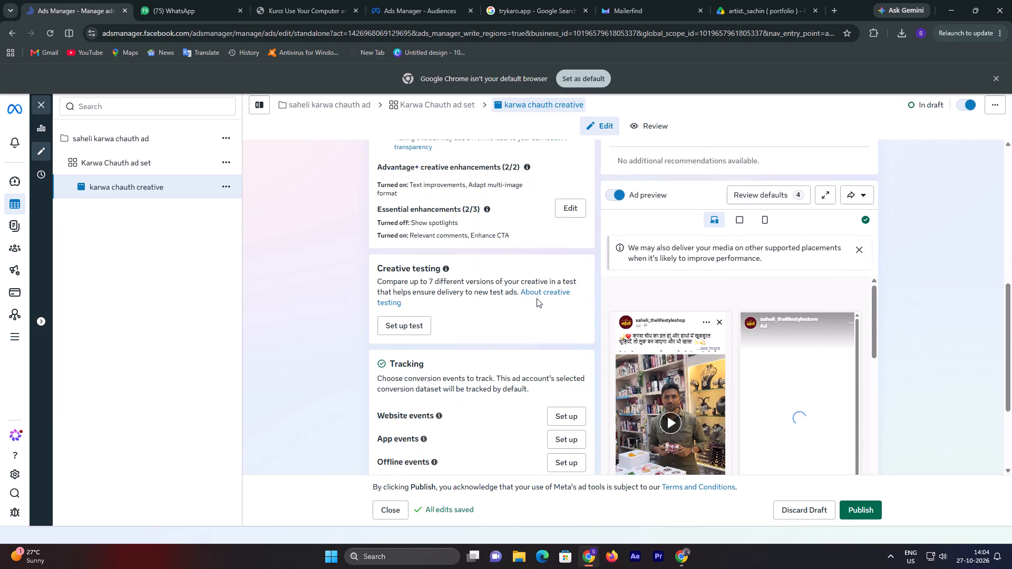
scroll(537, 298, "down", 5)
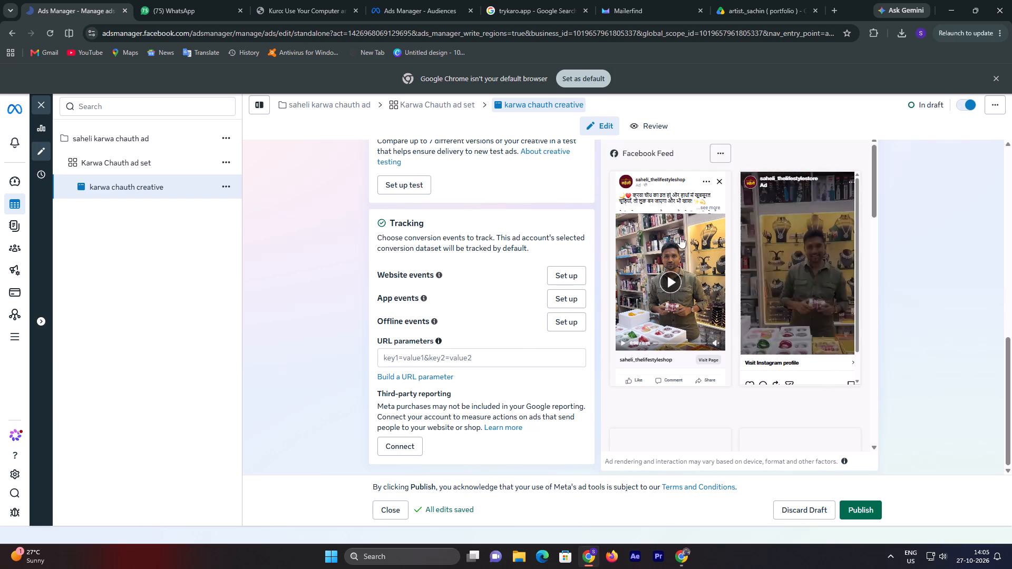
scroll(521, 350, "down", 6)
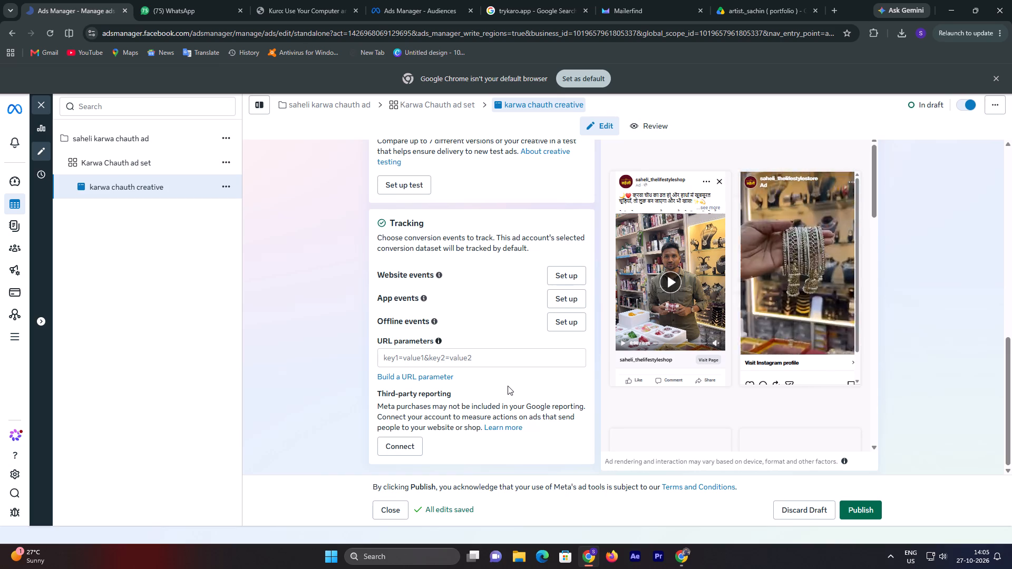
scroll(466, 313, "up", 1)
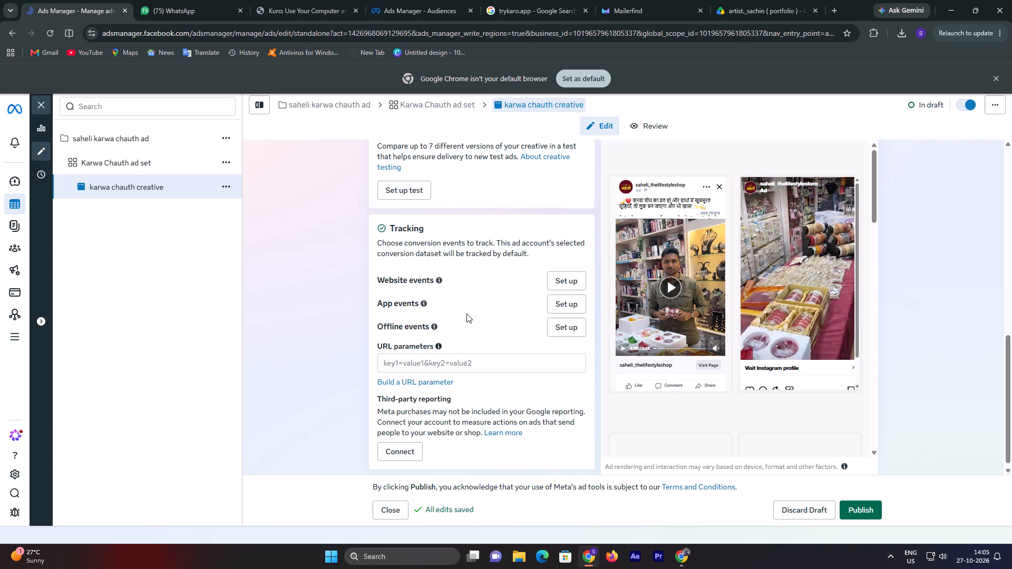
scroll(466, 313, "up", 1)
scroll(349, 305, "up", 3)
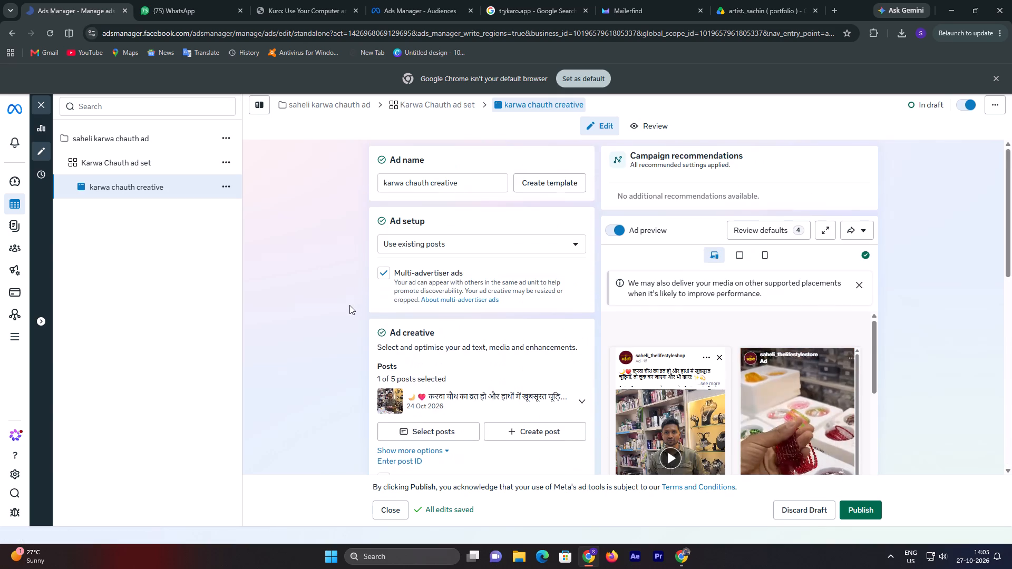
scroll(346, 294, "down", 7)
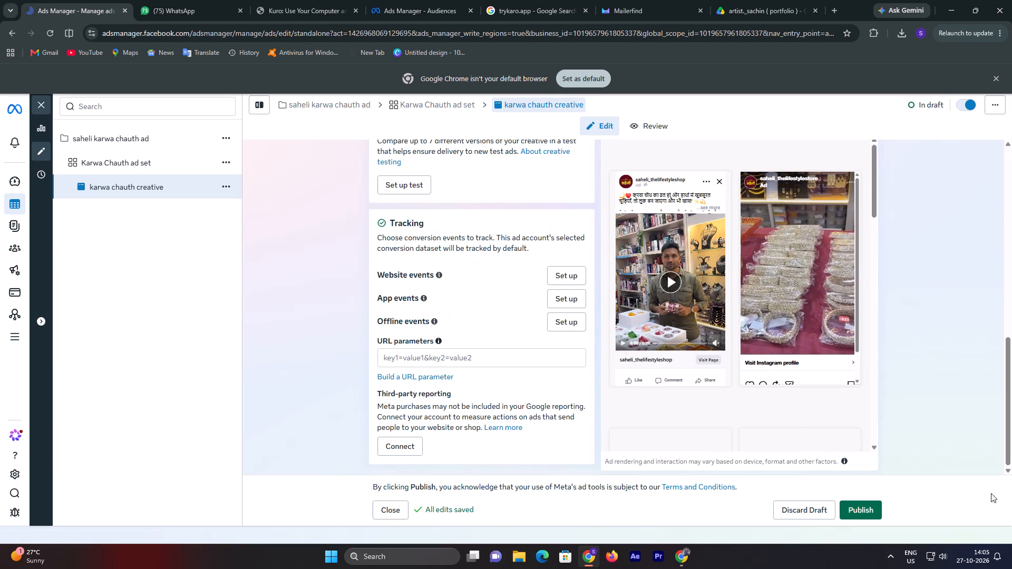
Publish the karwa chauth creative ad draft.
left_click(857, 513)
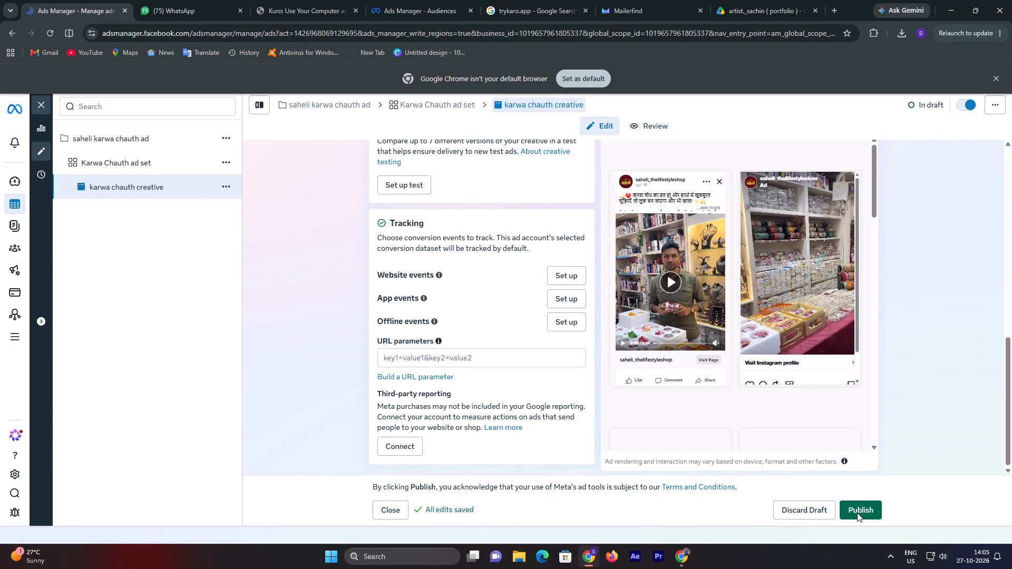
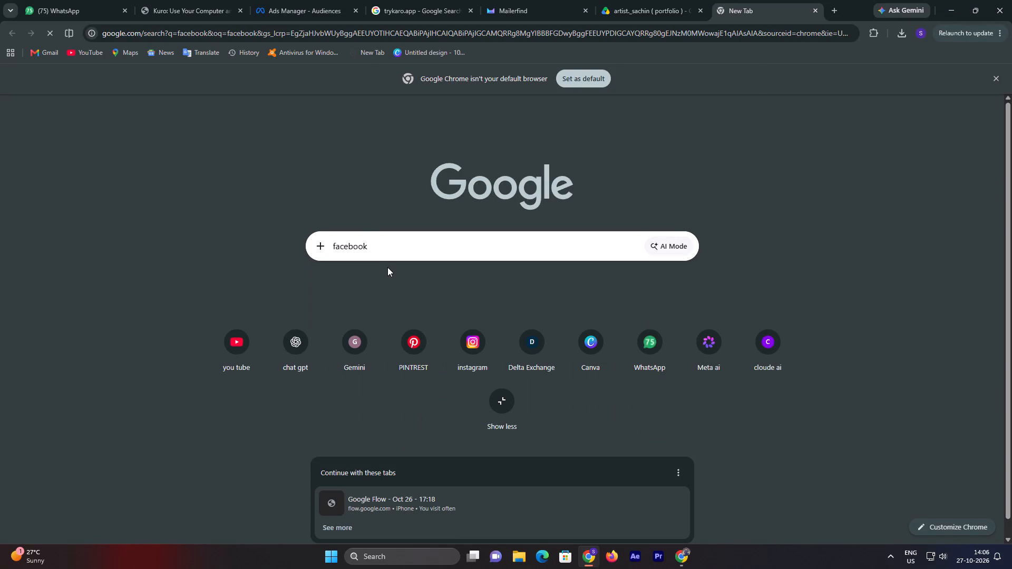
Reopen the "facebook" query in the new tab's Google search box to show its suggestions.
left_click(400, 246)
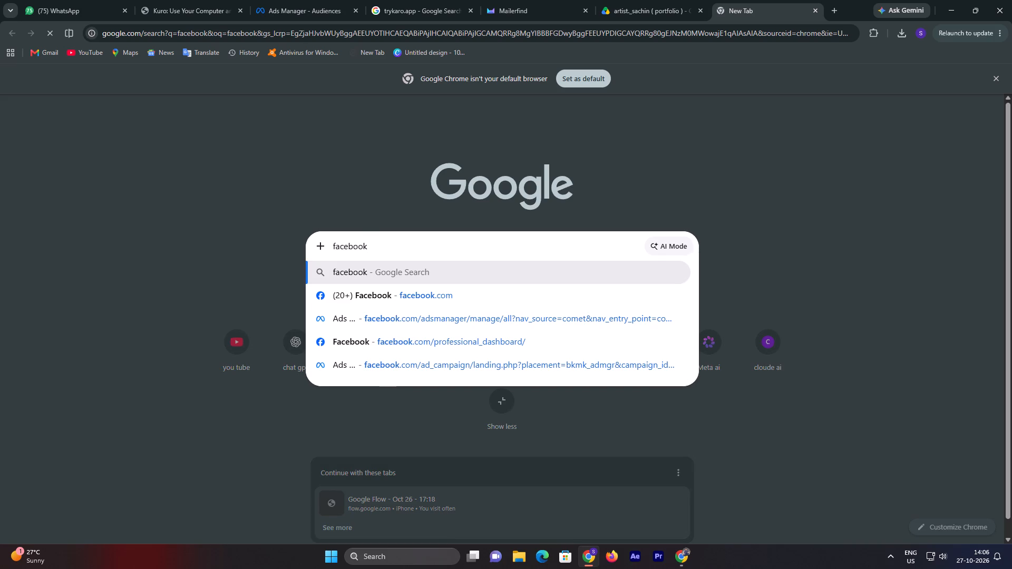